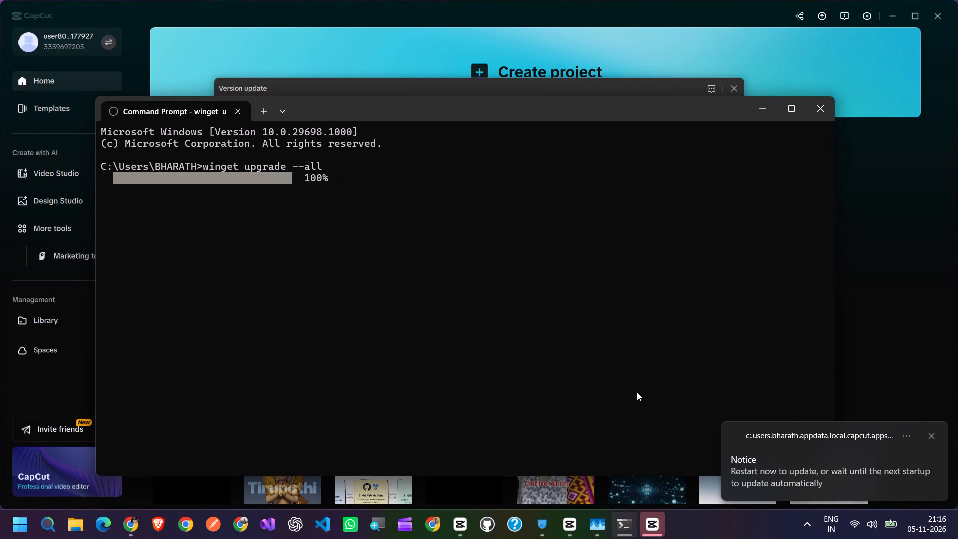
pyautogui.click(811, 466)
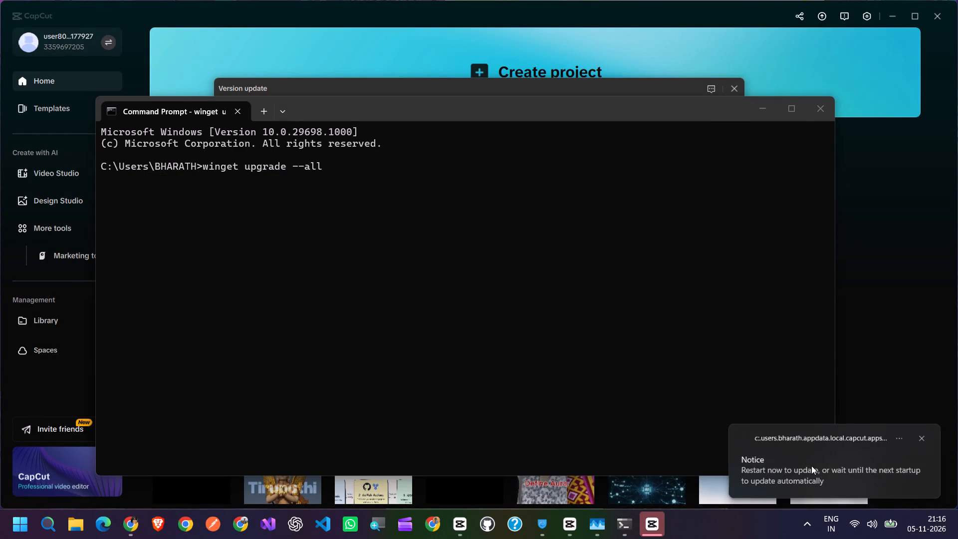
pyautogui.click(936, 280)
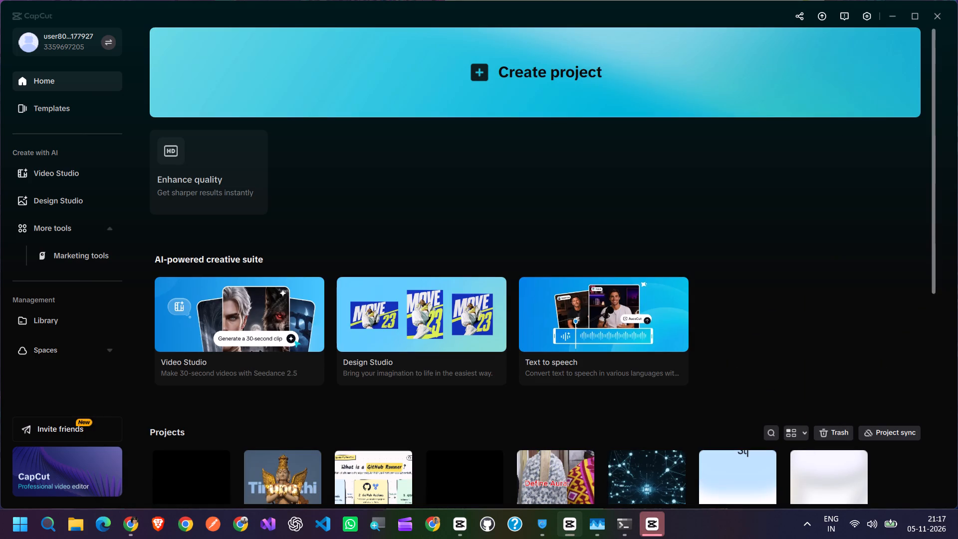
pyautogui.click(652, 525)
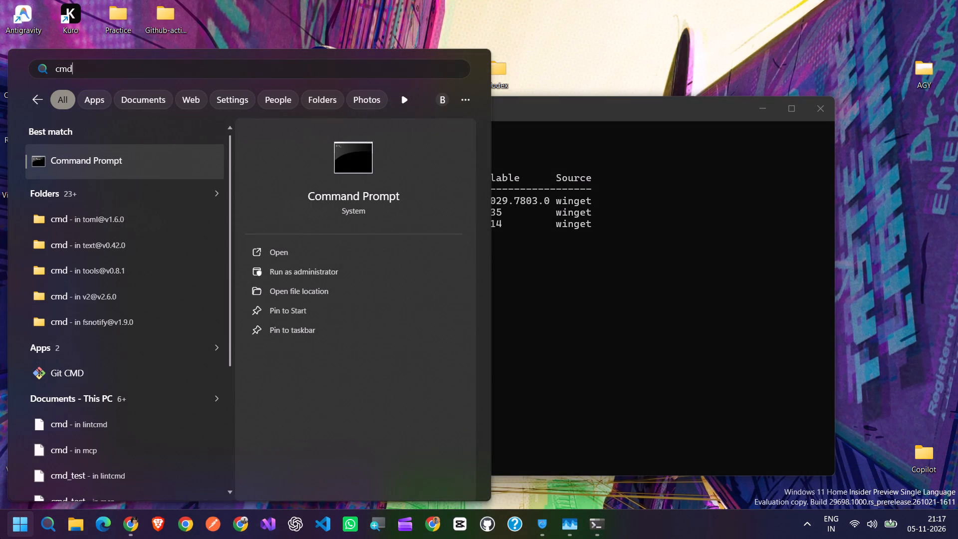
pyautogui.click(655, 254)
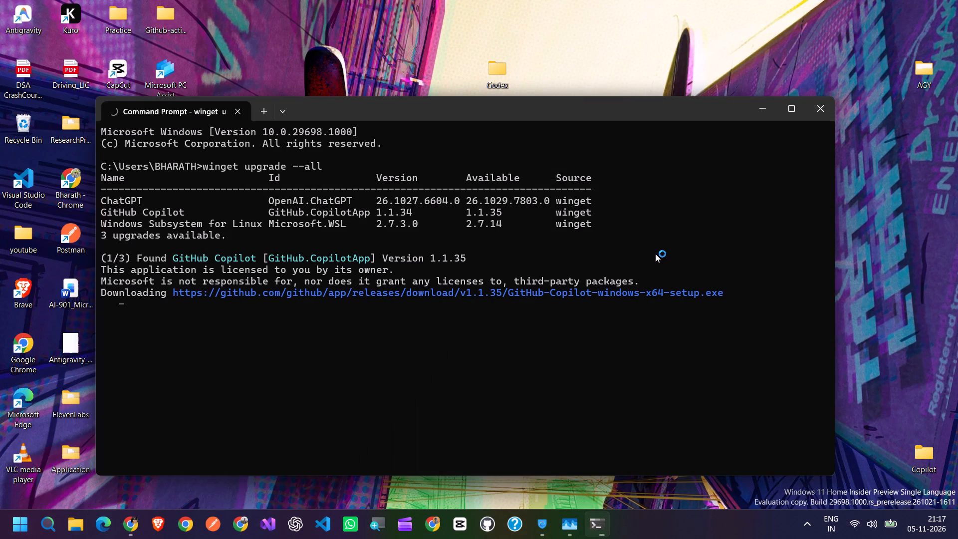
# Minimize the Command Prompt window running the winget upgrade.
pyautogui.click(762, 111)
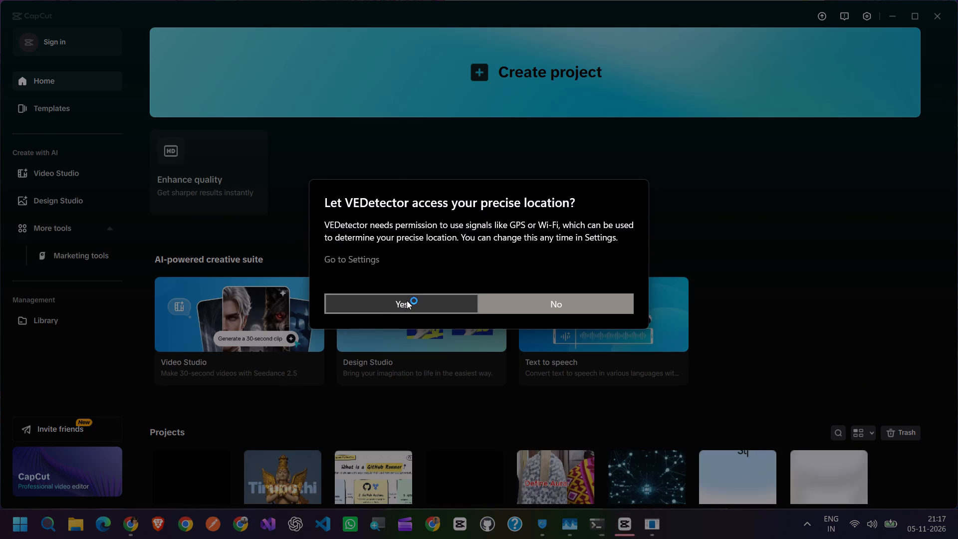
# Allow VEDetector to access the precise location.
pyautogui.click(407, 300)
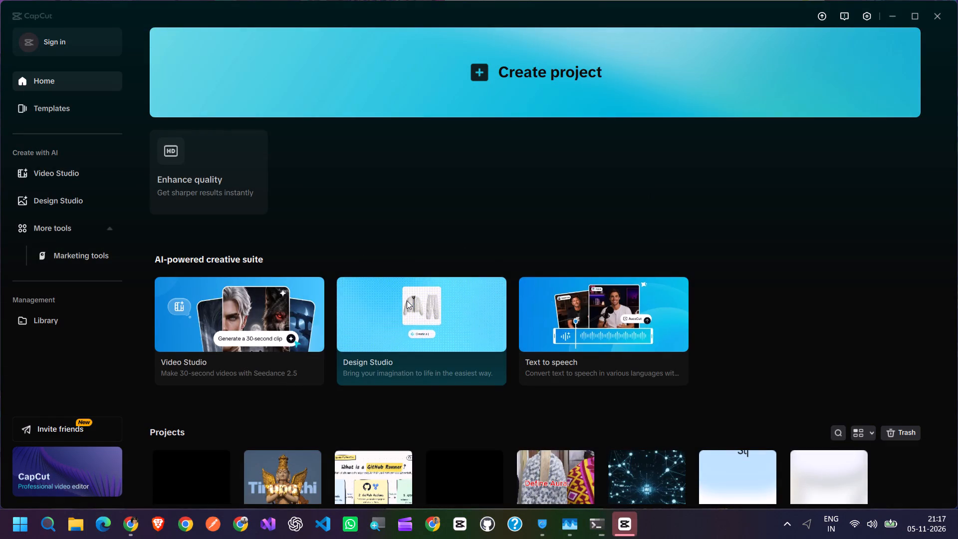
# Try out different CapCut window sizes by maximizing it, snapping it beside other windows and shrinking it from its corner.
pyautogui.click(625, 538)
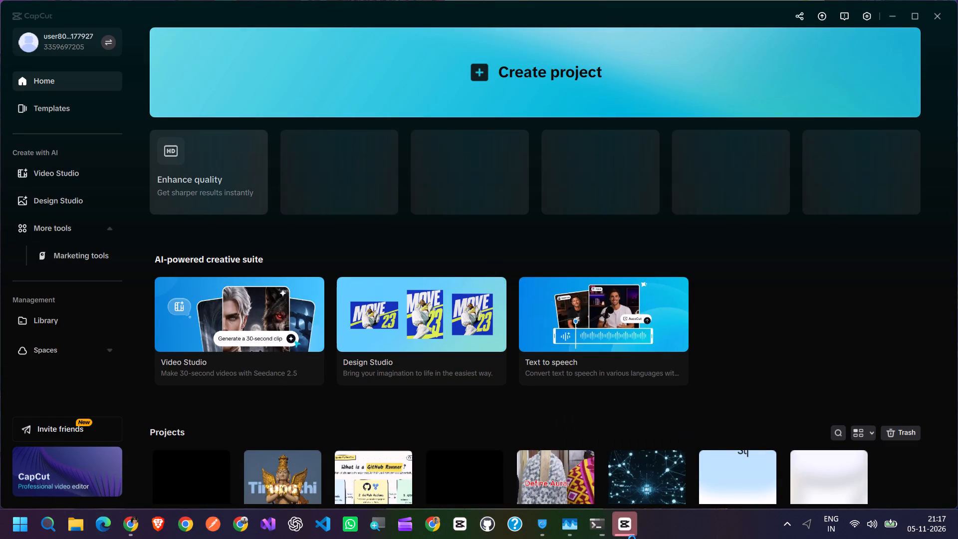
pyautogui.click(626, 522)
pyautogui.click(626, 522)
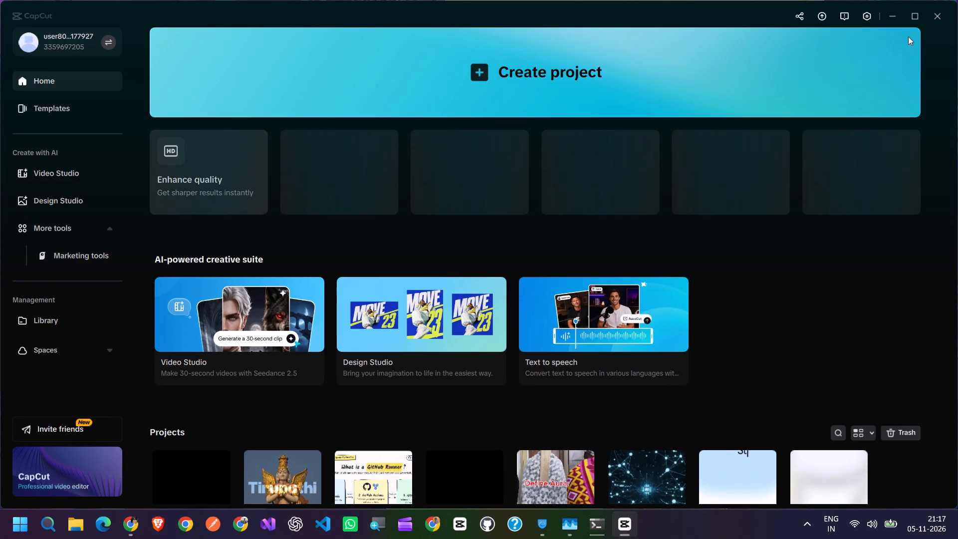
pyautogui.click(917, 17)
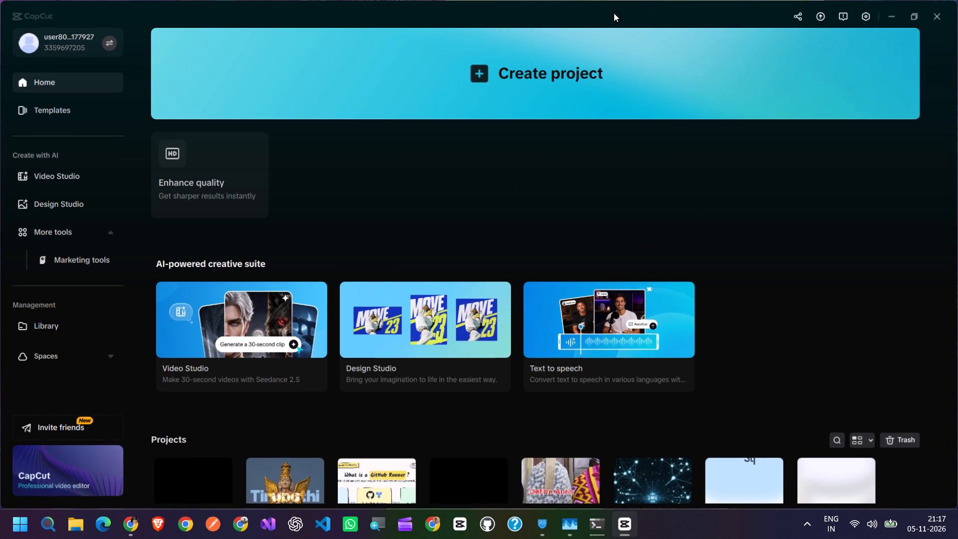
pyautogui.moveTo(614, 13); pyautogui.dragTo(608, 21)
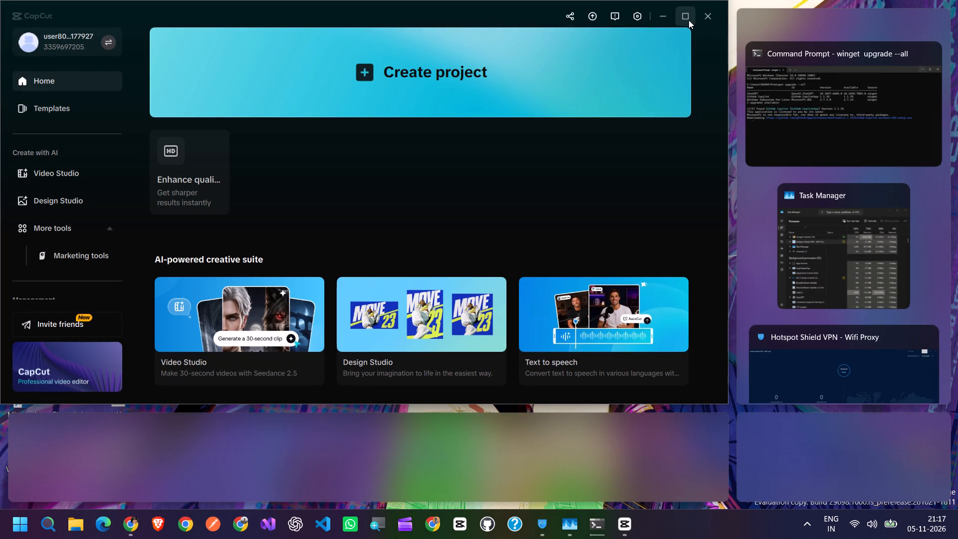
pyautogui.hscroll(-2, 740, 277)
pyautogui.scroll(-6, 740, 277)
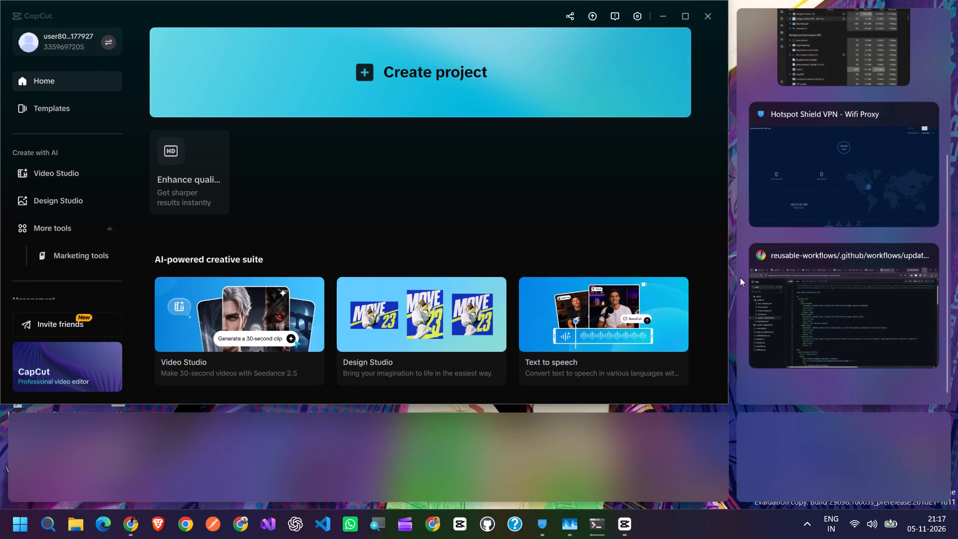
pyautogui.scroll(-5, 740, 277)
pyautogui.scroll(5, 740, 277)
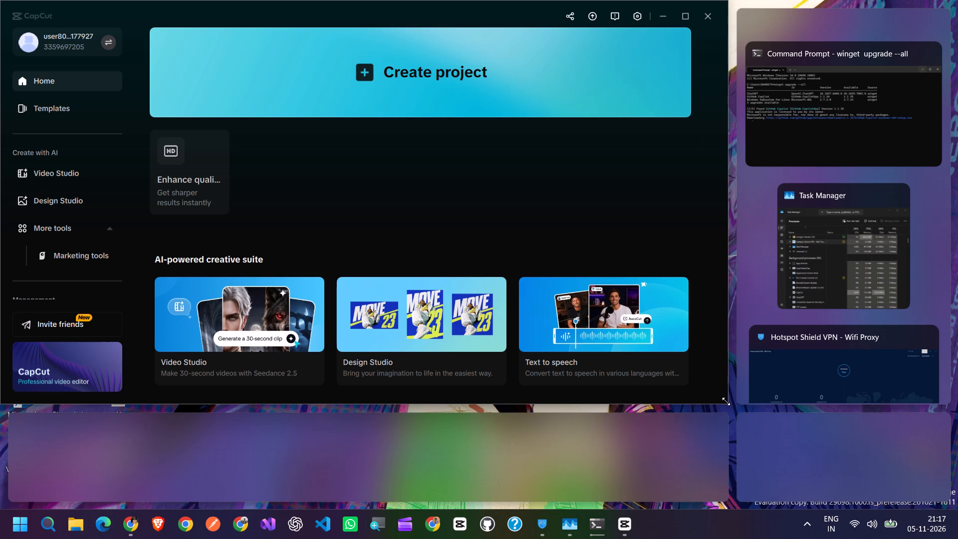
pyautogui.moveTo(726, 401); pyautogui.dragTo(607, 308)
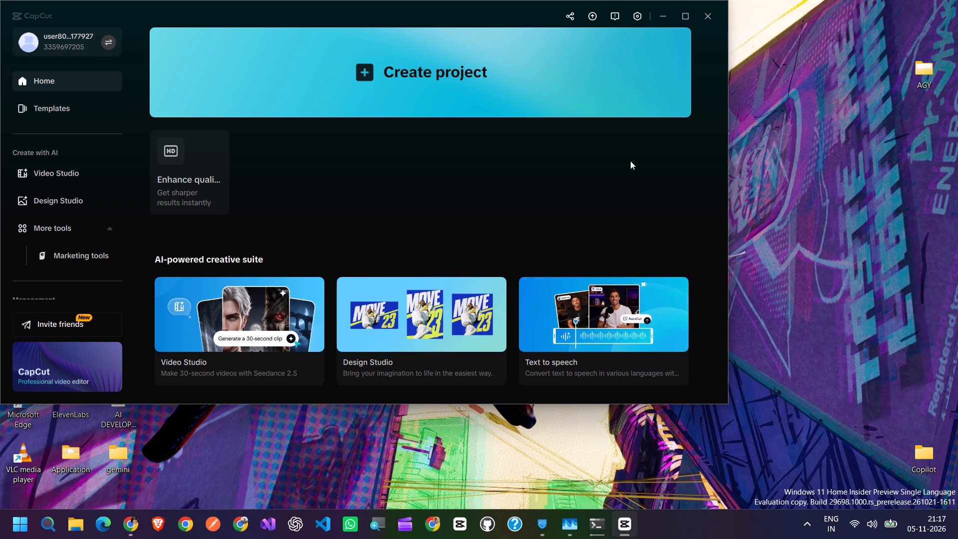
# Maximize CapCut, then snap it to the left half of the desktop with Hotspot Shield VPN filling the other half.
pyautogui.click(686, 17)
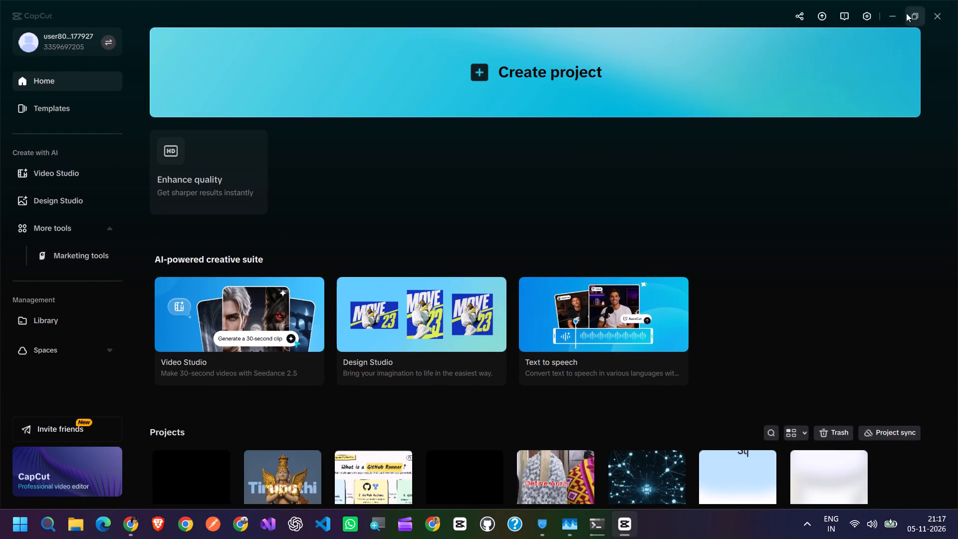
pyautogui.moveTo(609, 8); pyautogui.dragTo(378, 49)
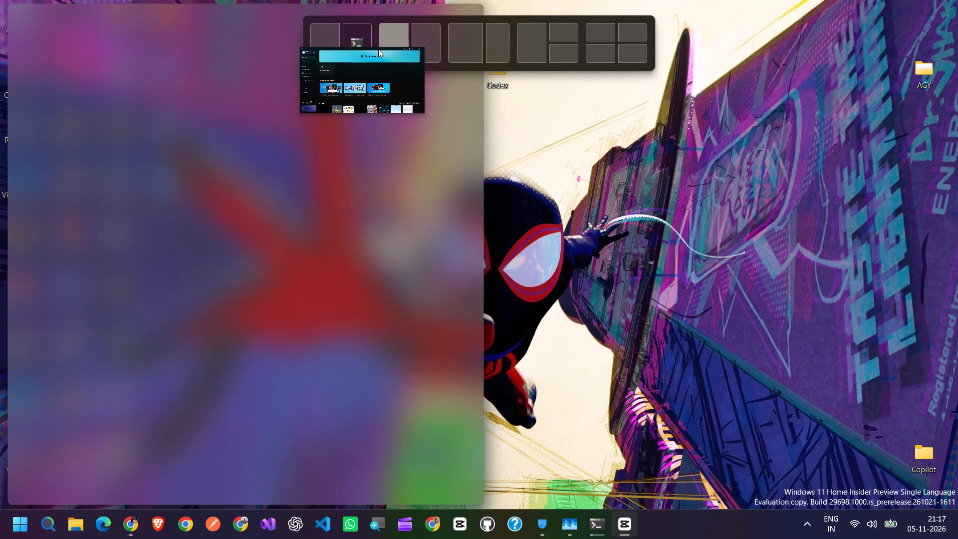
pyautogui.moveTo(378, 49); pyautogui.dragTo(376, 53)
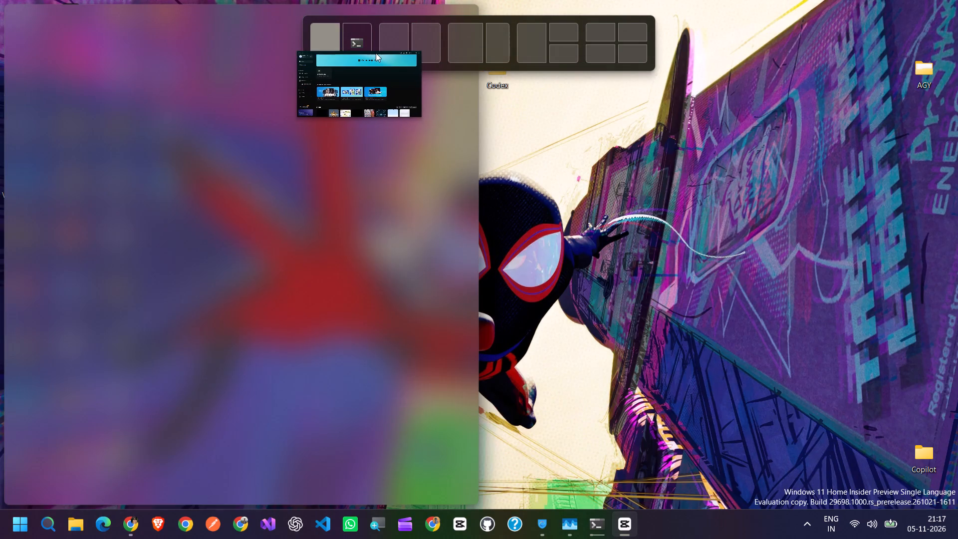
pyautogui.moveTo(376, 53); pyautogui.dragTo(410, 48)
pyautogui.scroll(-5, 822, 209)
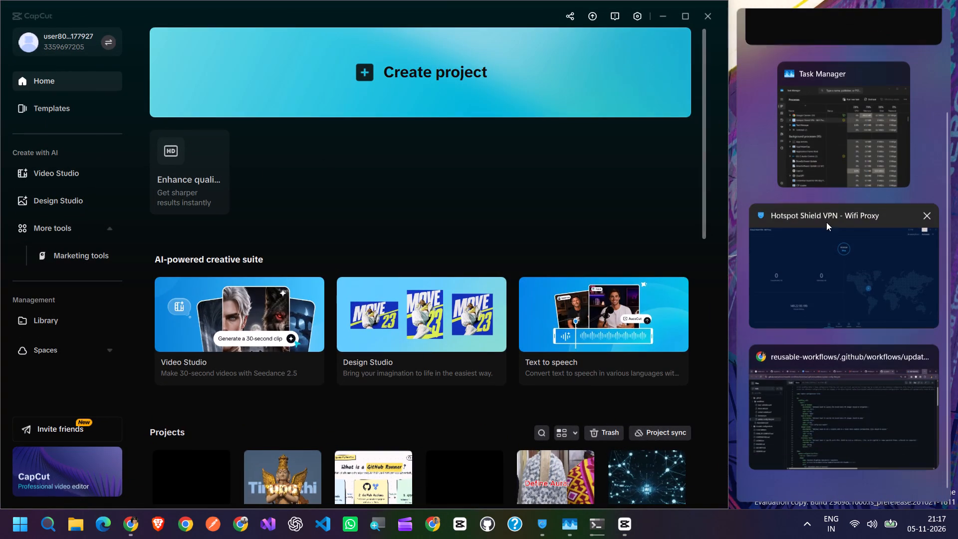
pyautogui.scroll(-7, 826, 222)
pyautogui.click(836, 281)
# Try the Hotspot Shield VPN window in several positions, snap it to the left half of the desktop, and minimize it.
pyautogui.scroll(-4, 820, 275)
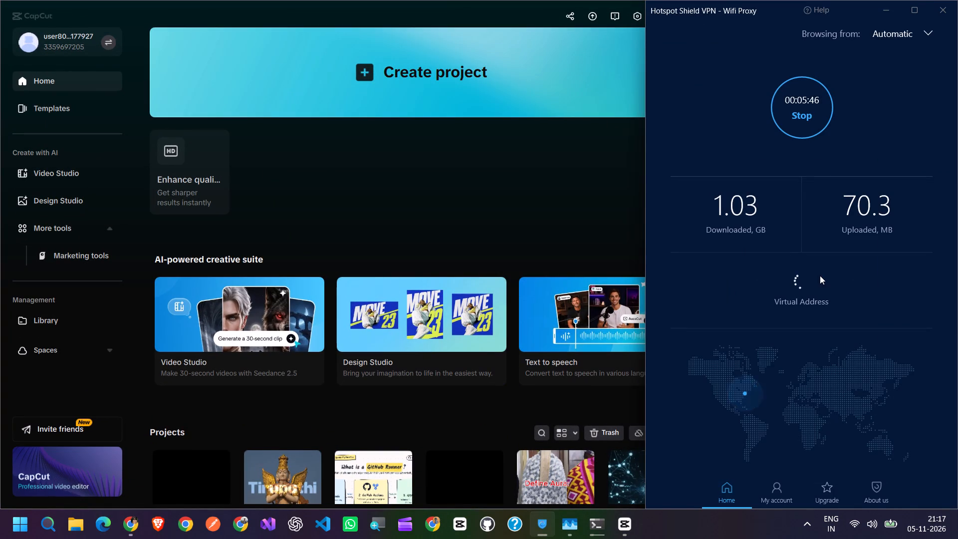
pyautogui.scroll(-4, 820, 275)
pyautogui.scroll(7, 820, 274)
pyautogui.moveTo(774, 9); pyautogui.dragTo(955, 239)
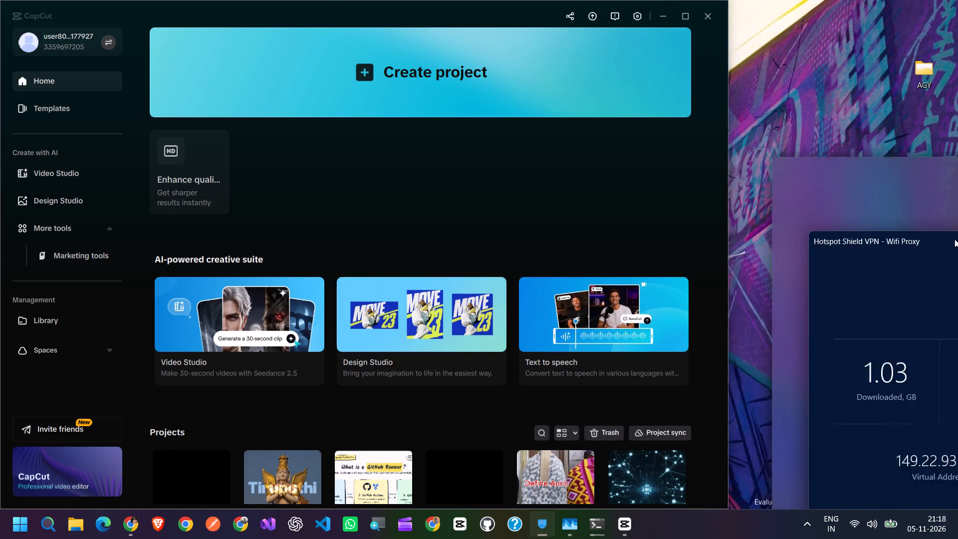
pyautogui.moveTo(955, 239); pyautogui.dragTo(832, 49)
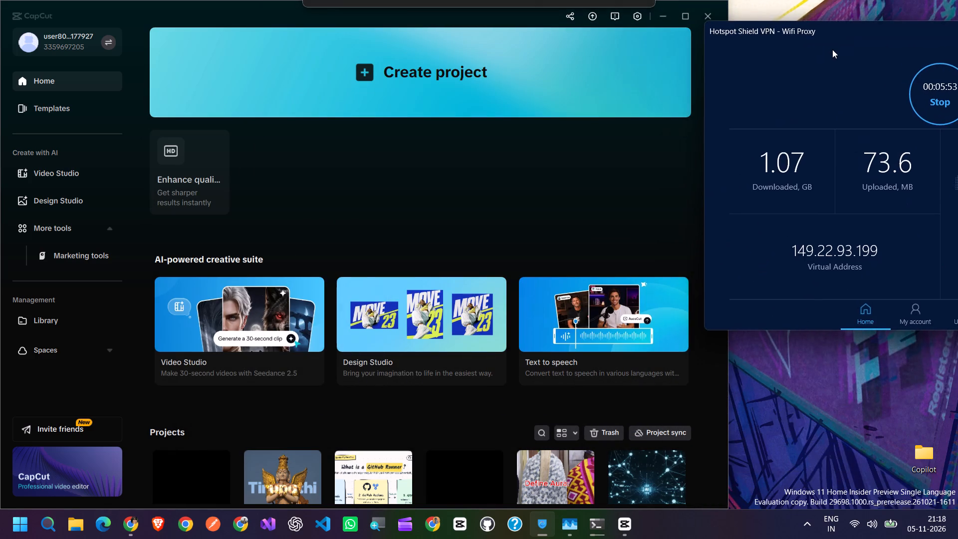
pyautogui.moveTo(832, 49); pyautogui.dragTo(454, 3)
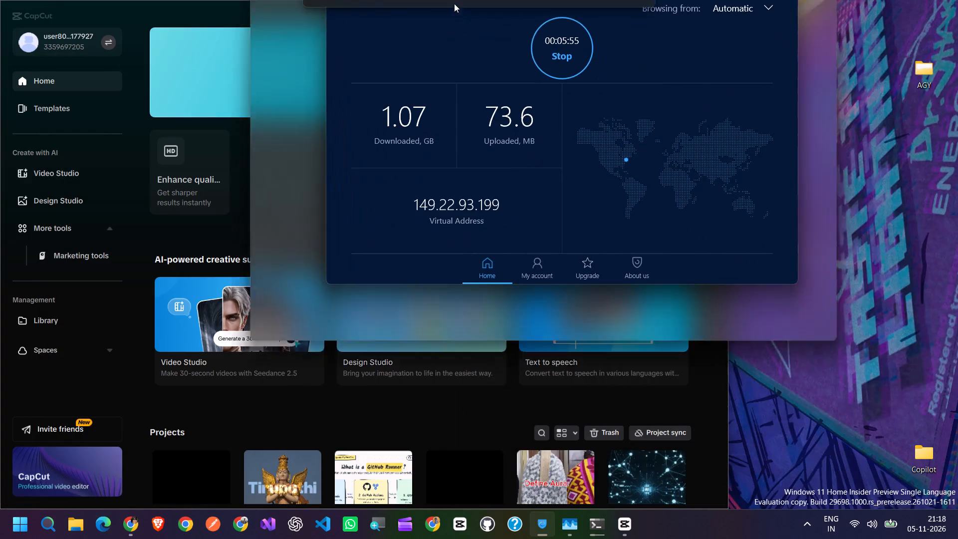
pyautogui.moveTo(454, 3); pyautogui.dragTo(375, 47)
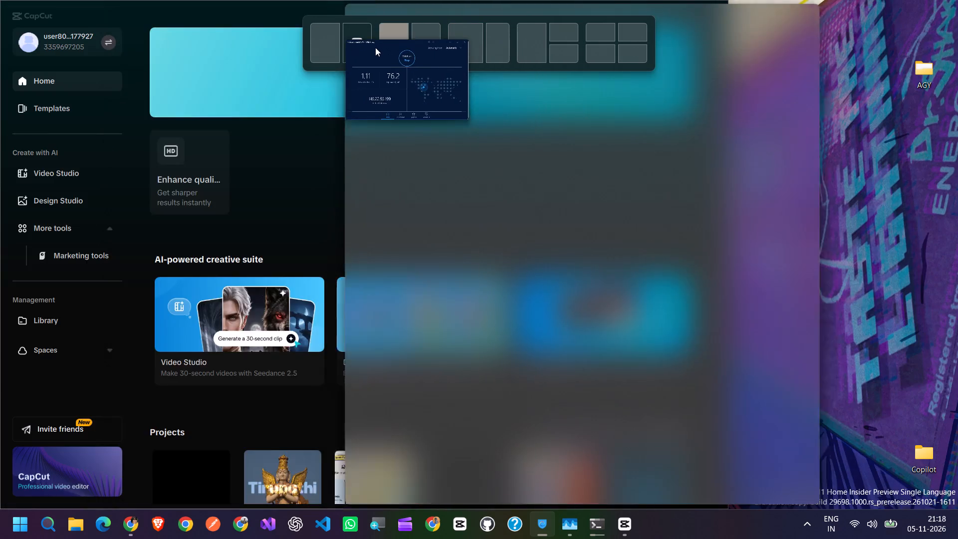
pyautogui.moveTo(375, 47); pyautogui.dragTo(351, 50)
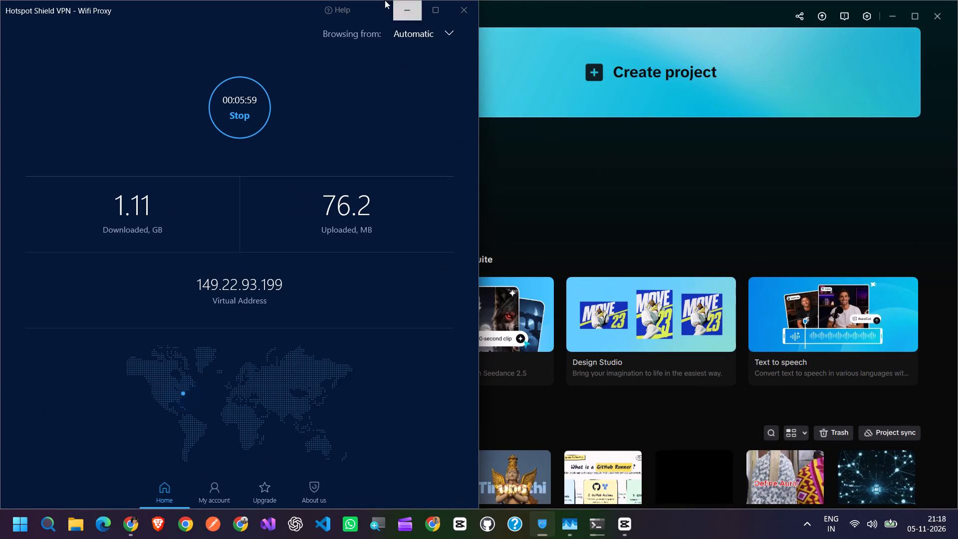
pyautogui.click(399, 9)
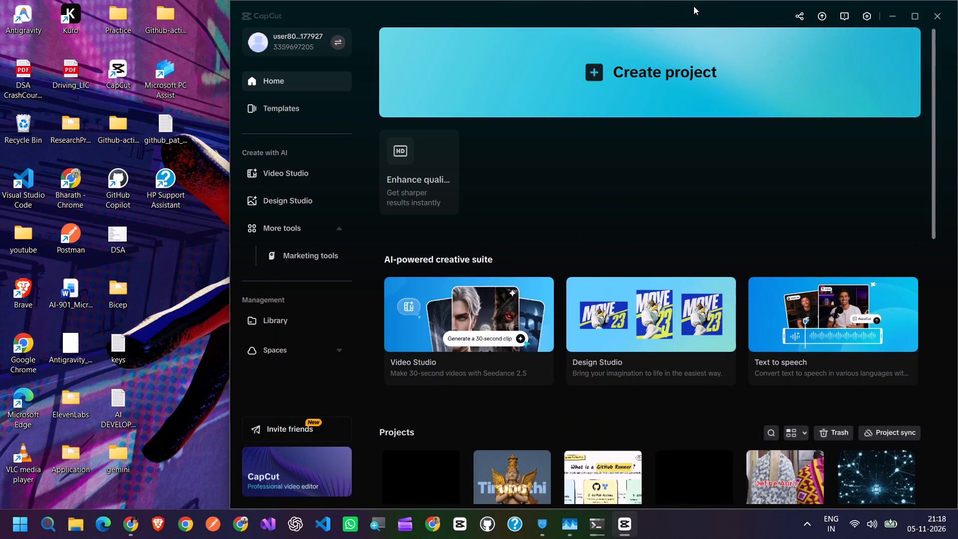
# Maximize the CapCut window and bring its Projects section into view.
pyautogui.moveTo(698, 9); pyautogui.dragTo(624, 0)
pyautogui.scroll(-4, 956, 208)
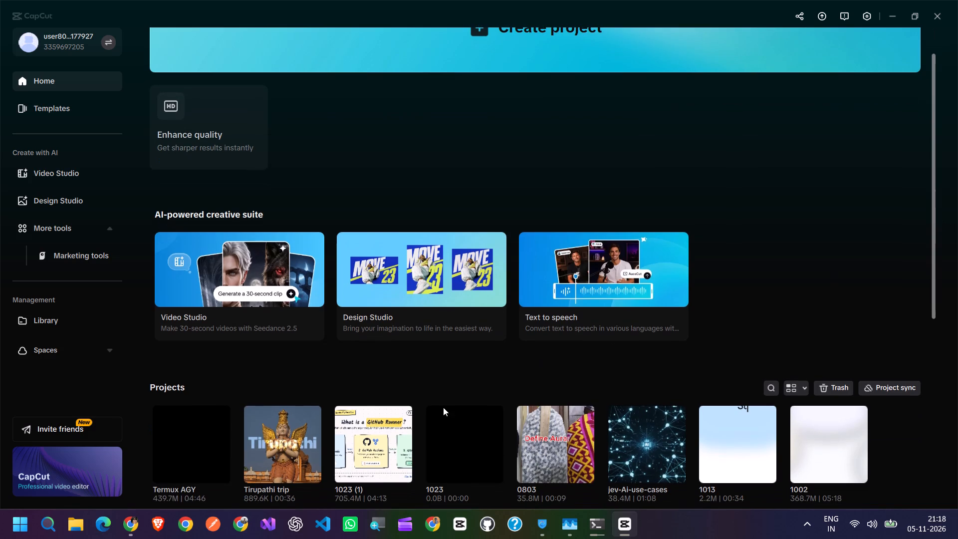
# Open the ChatGPT app.
pyautogui.click(298, 528)
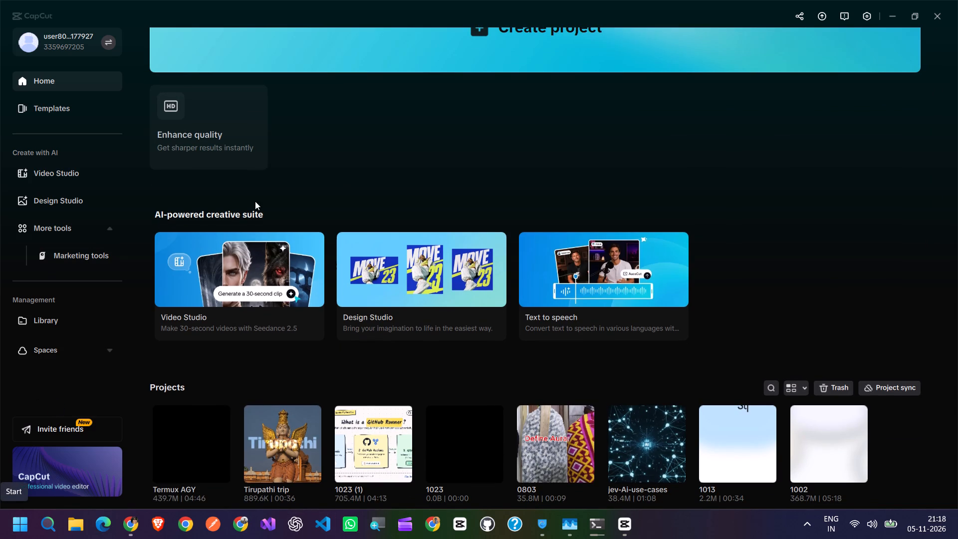
# Minimize the CapCut window and refresh the desktop.
pyautogui.click(893, 18)
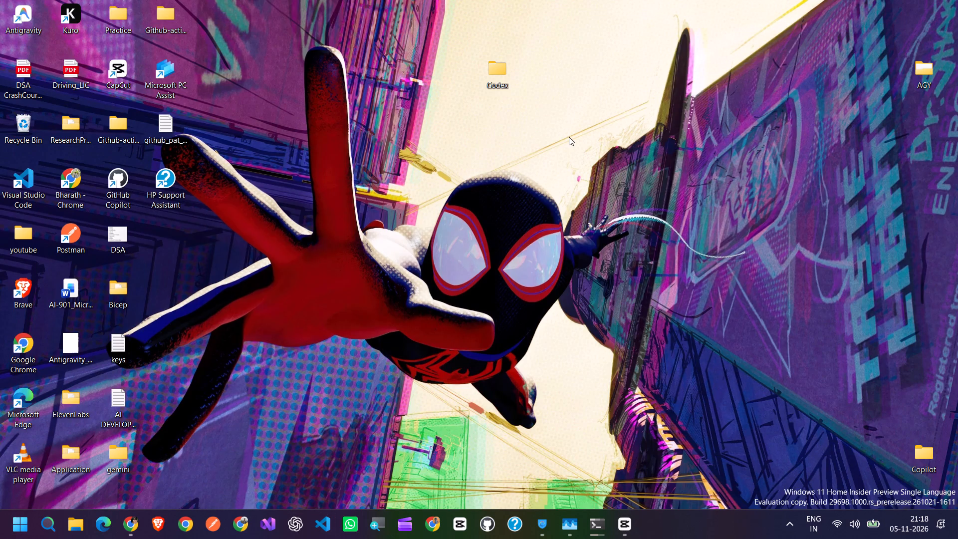
pyautogui.rightClick(569, 137)
pyautogui.click(616, 223)
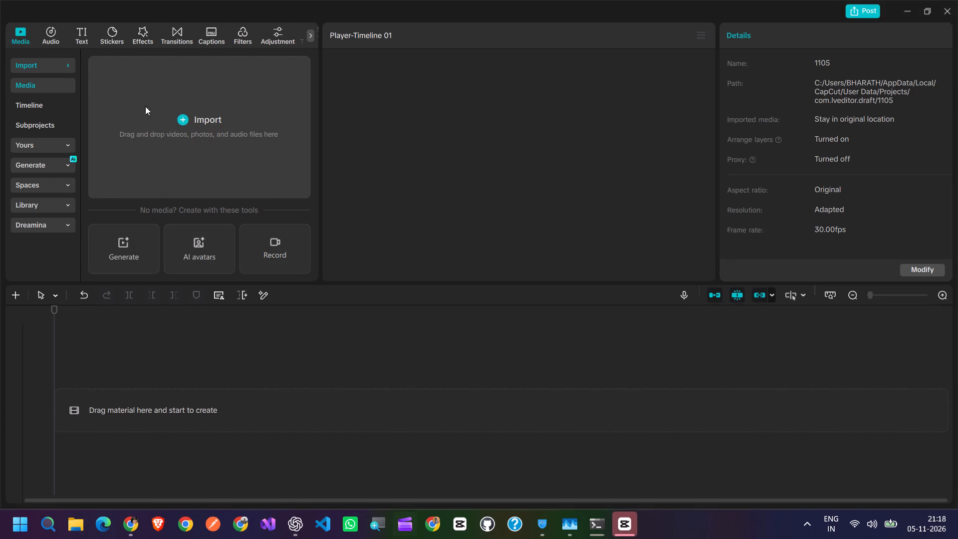
# Import the video Screenrecording_20261011_192021 from the Desktop > youtube > F1 folder into the project's media.
pyautogui.click(195, 119)
pyautogui.click(191, 138)
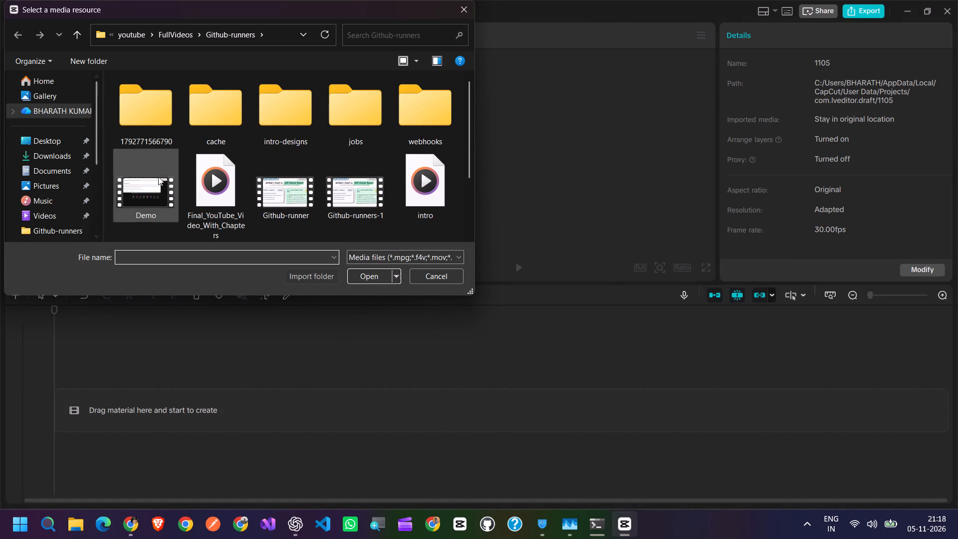
pyautogui.click(68, 146)
pyautogui.scroll(-6, 166, 197)
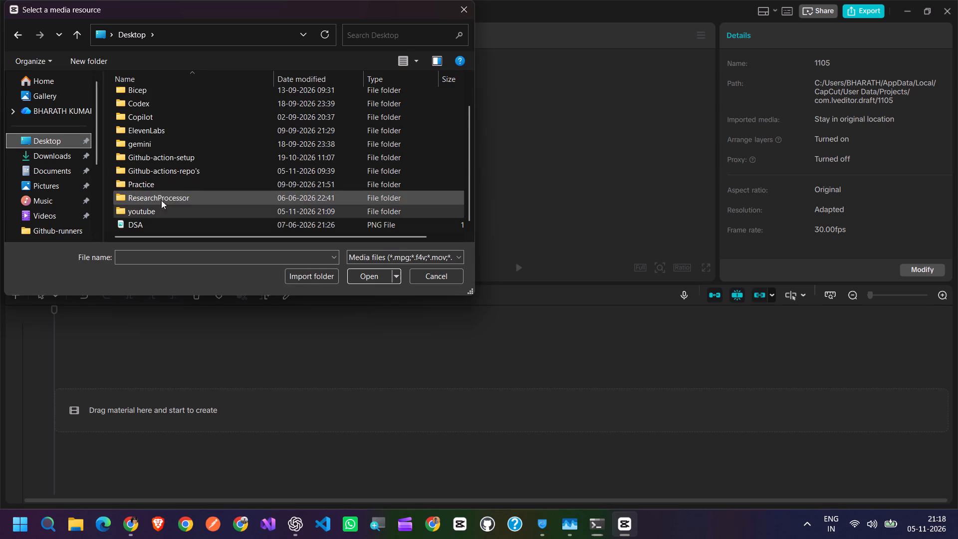
pyautogui.doubleClick(145, 212)
pyautogui.click(141, 113)
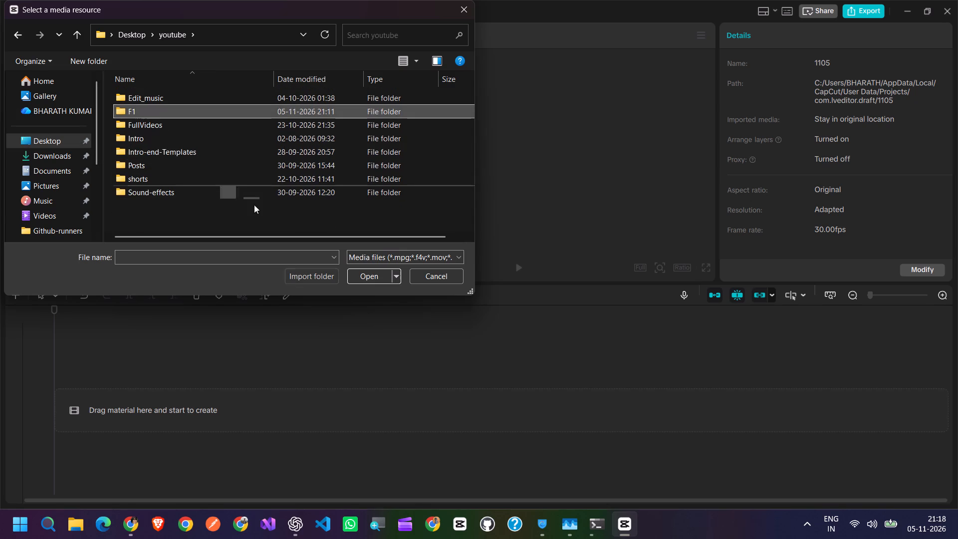
pyautogui.click(373, 279)
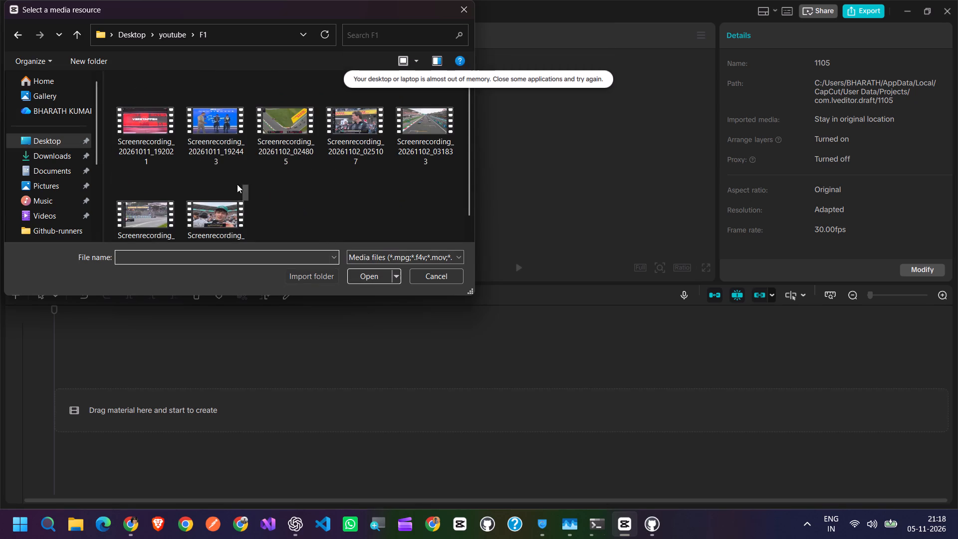
pyautogui.click(161, 147)
pyautogui.click(369, 277)
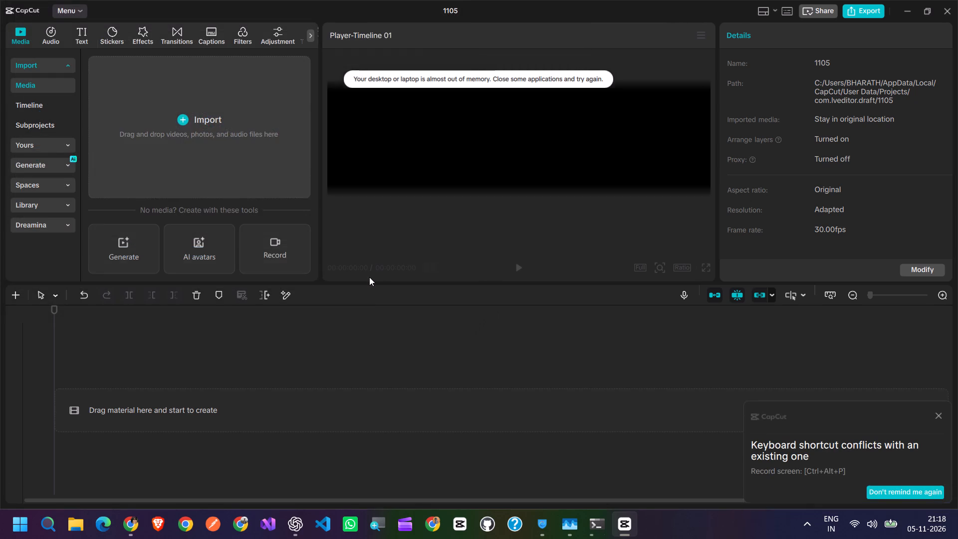
# Dismiss the keyboard shortcut conflict notice so that it does not remind again.
pyautogui.click(905, 491)
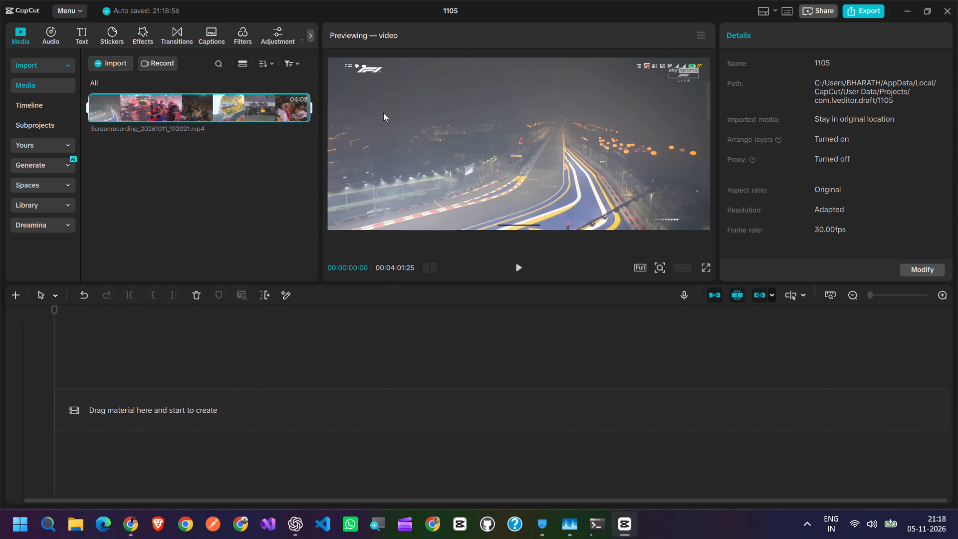
# Add the imported clip Screenrecording_20261011_192021.mp4 to the timeline.
pyautogui.click(302, 114)
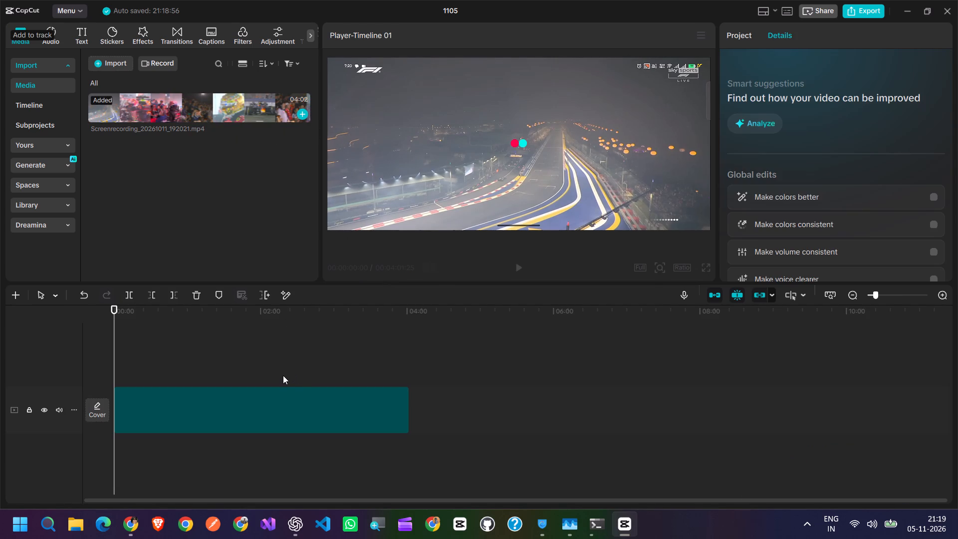
pyautogui.keyDown('ctrl'); pyautogui.scroll(4, 283, 375); pyautogui.keyUp('ctrl')
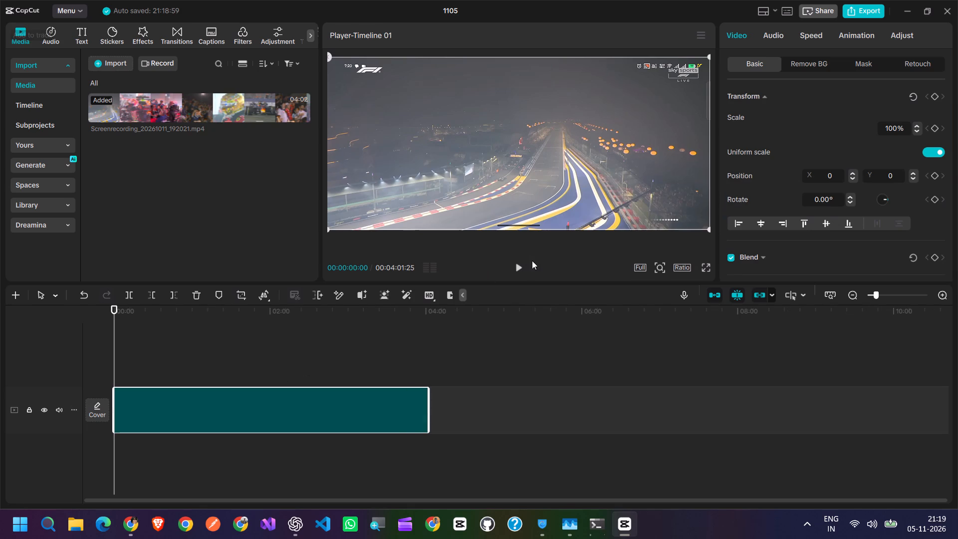
# Play the timeline from the beginning and pause the preview at about 16 seconds.
pyautogui.click(520, 269)
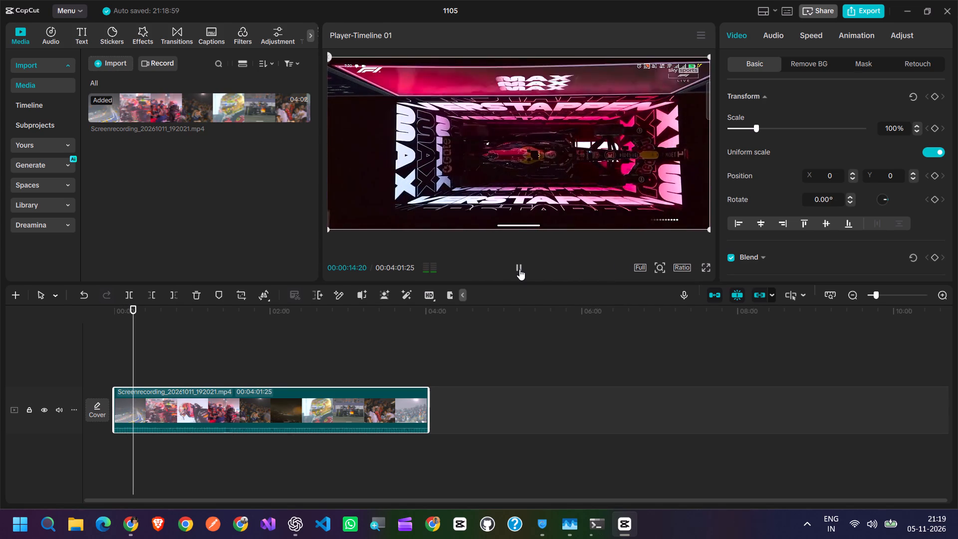
pyautogui.click(520, 115)
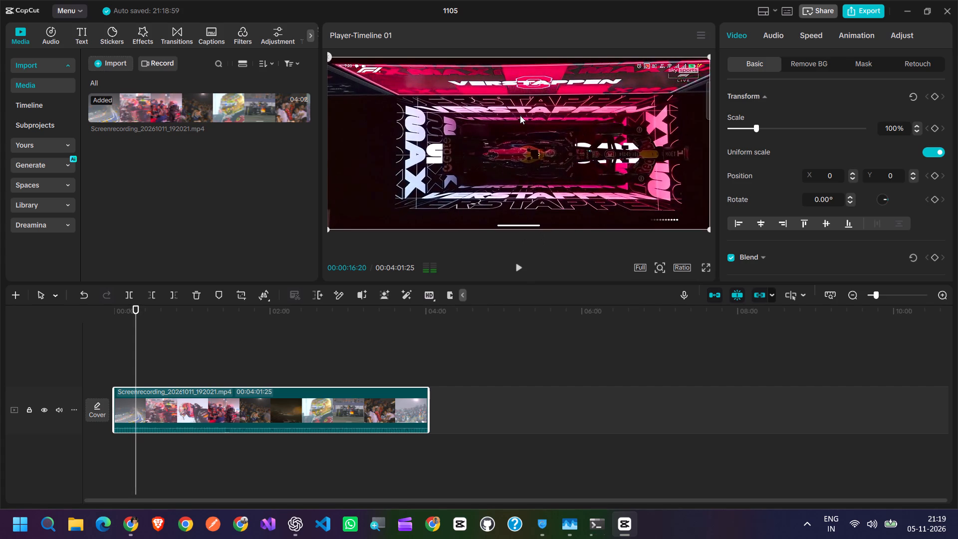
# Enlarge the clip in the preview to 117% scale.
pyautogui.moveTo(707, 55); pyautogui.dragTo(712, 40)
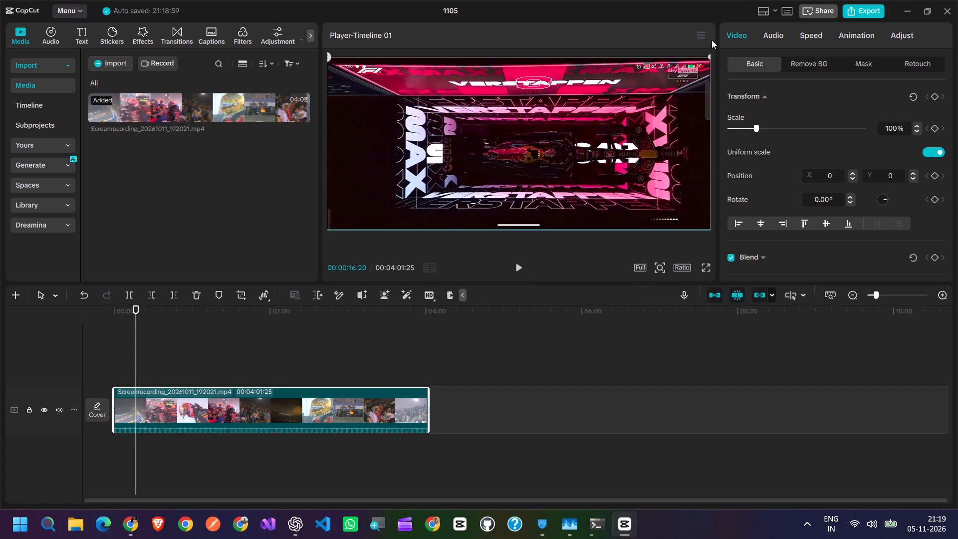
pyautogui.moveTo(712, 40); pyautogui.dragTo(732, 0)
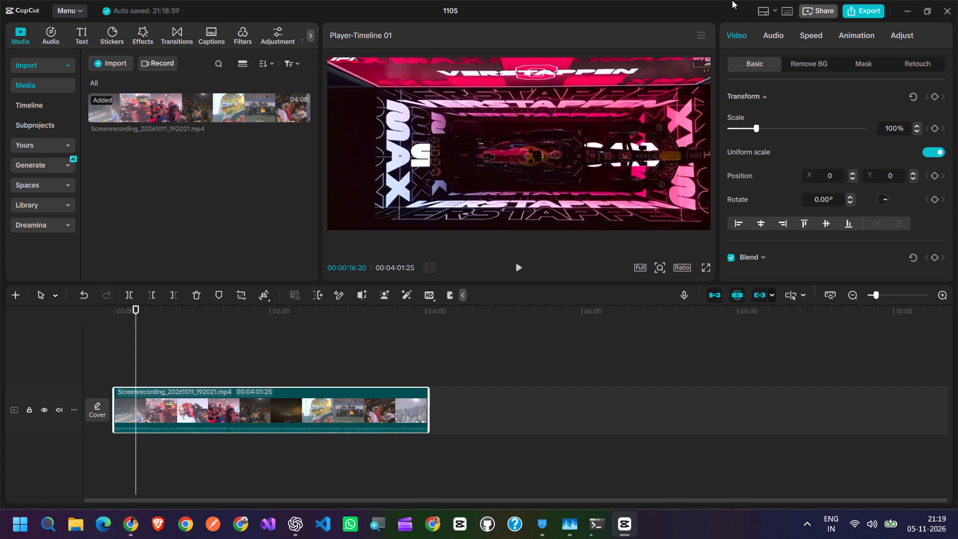
# View the current frame in full-screen preview and return to the editor.
pyautogui.click(706, 262)
pyautogui.click(706, 267)
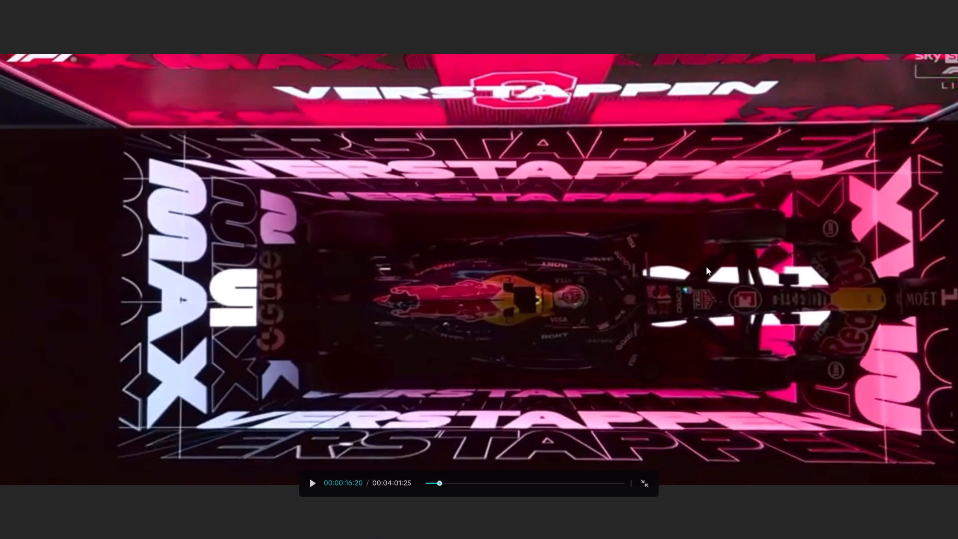
pyautogui.press('Escape')
# Set the project's aspect ratio to 9:16.
pyautogui.click(682, 265)
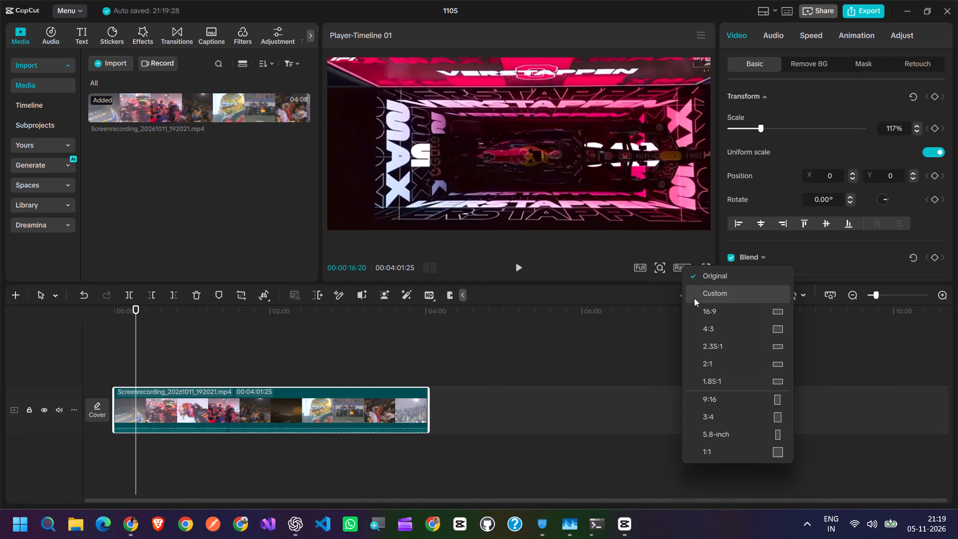
pyautogui.click(716, 401)
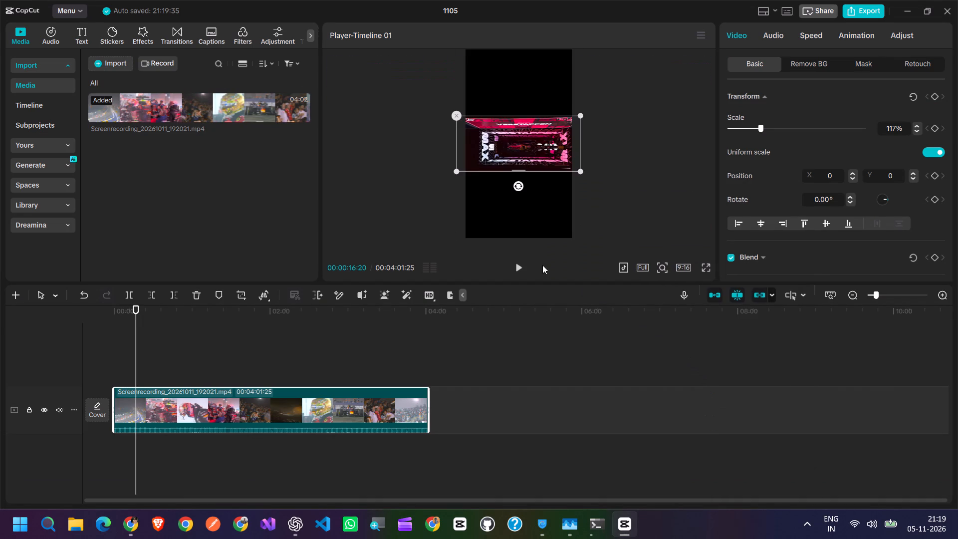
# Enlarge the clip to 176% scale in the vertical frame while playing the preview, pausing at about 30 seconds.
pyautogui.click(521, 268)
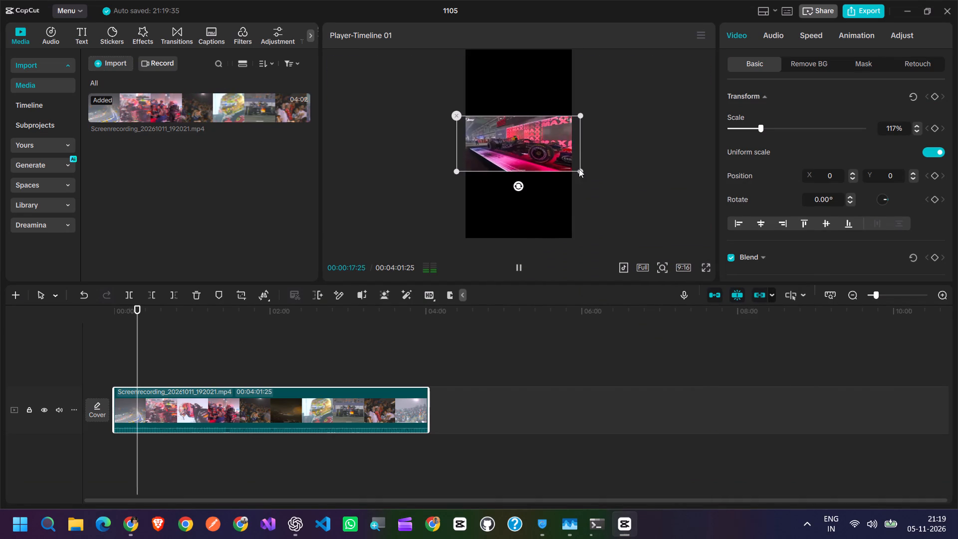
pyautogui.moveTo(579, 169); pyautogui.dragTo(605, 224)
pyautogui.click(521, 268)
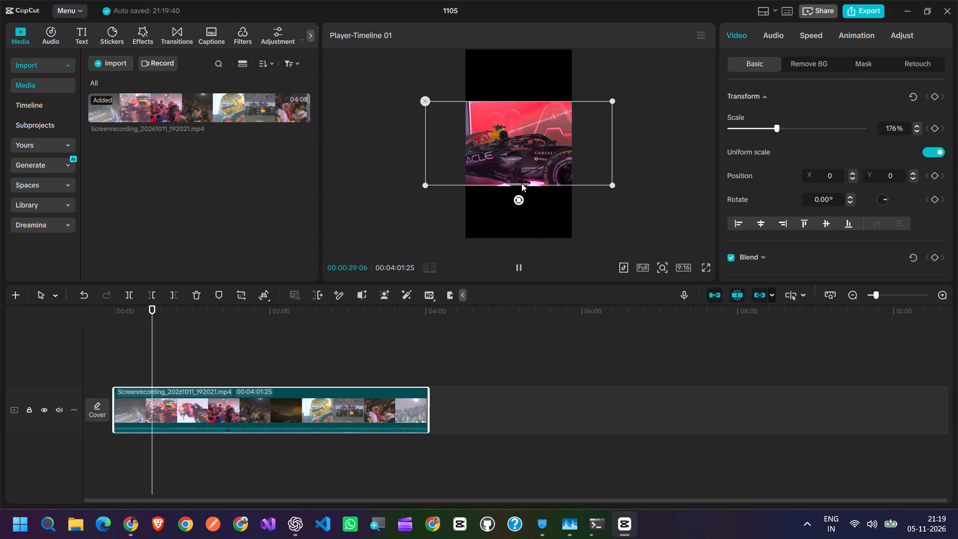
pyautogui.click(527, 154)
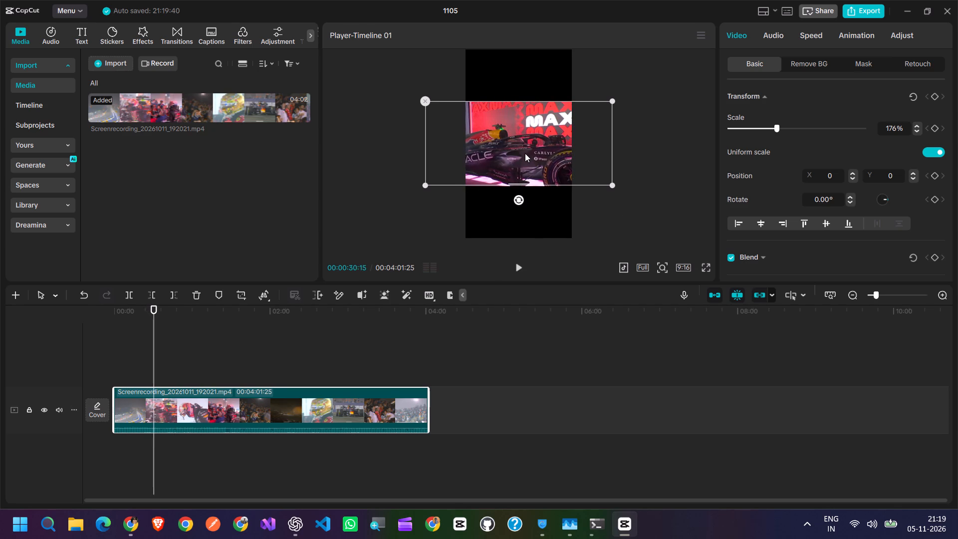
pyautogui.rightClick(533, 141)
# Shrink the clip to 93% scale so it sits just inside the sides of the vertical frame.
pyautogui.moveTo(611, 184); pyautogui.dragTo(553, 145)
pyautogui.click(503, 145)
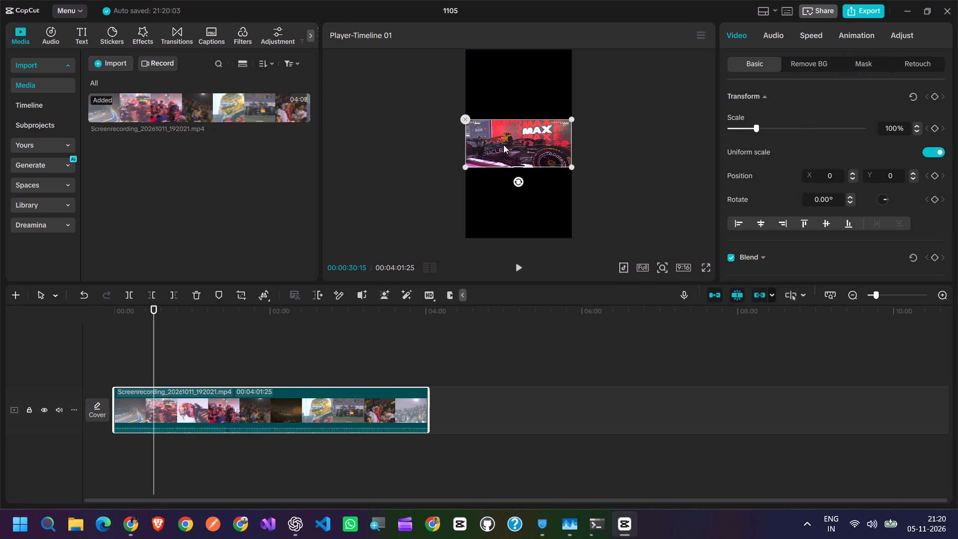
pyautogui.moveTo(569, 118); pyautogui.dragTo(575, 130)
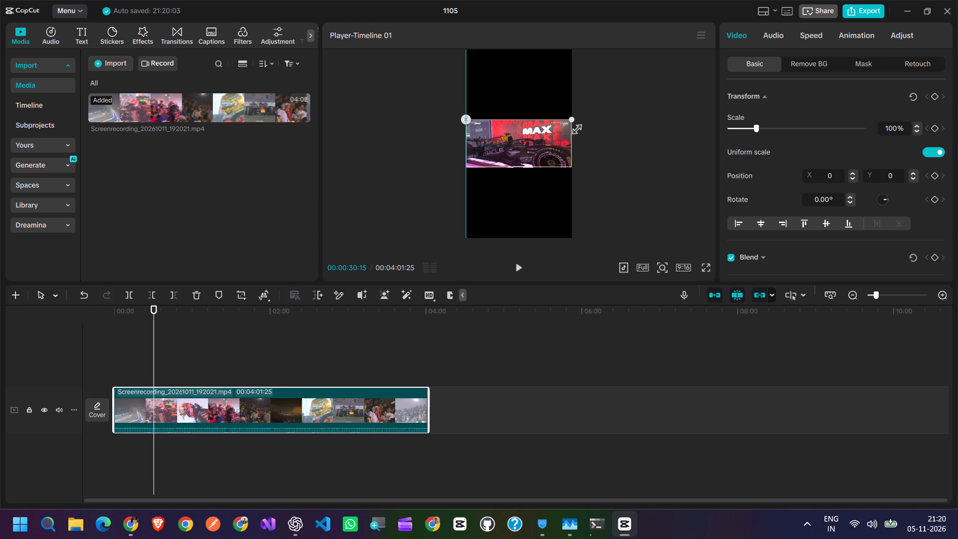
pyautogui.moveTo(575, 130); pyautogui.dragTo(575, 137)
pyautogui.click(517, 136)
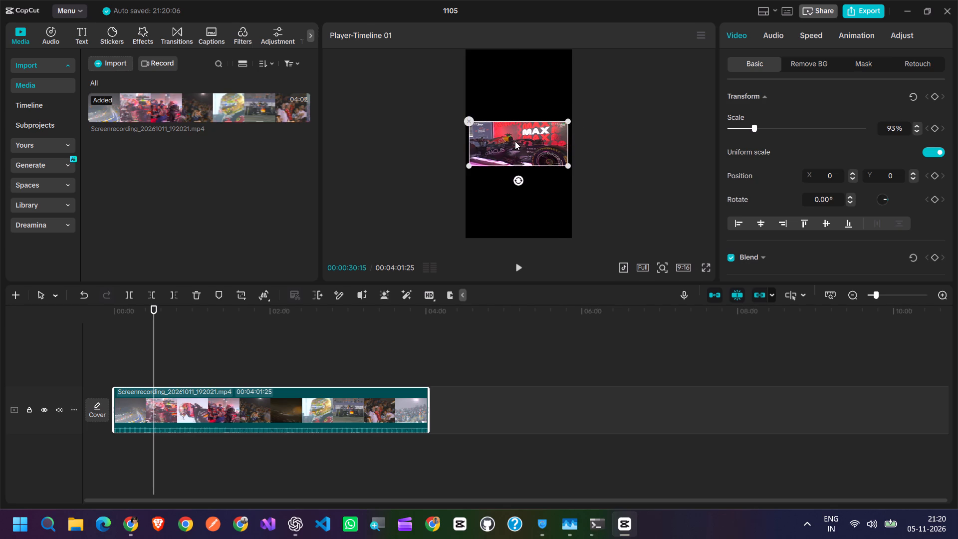
# Resize the clip in the preview so it spans the full width of the 9:16 frame.
pyautogui.keyDown('ctrl'); pyautogui.scroll(7, 515, 143); pyautogui.keyUp('ctrl')
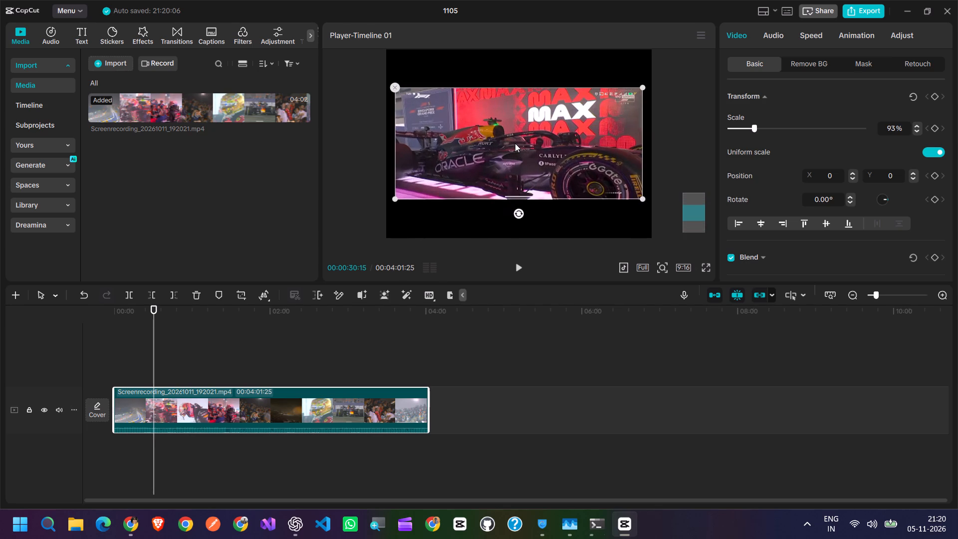
pyautogui.keyDown('ctrl'); pyautogui.scroll(3, 515, 143); pyautogui.keyUp('ctrl')
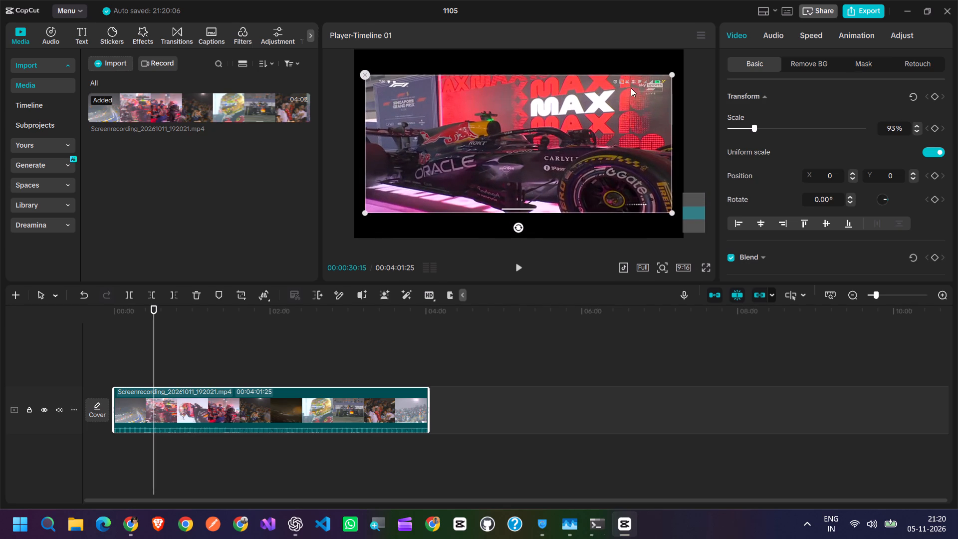
pyautogui.click(602, 111)
pyautogui.moveTo(452, 74); pyautogui.dragTo(462, 94)
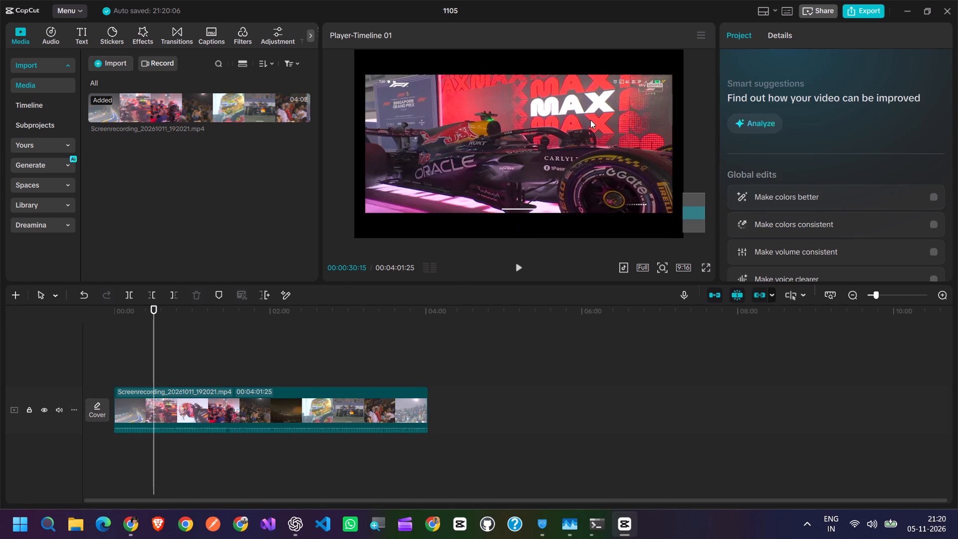
pyautogui.click(591, 122)
pyautogui.moveTo(667, 75); pyautogui.dragTo(672, 89)
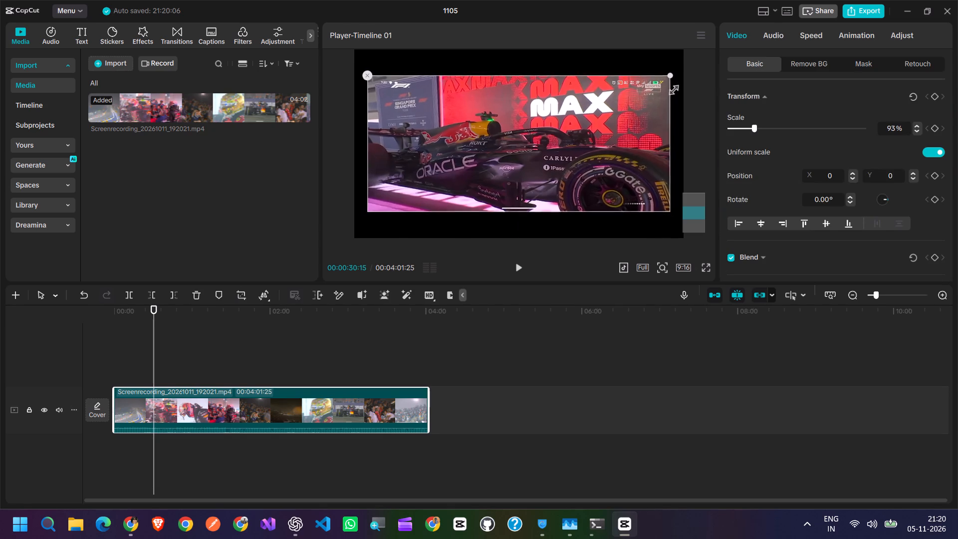
pyautogui.moveTo(672, 89); pyautogui.dragTo(672, 60)
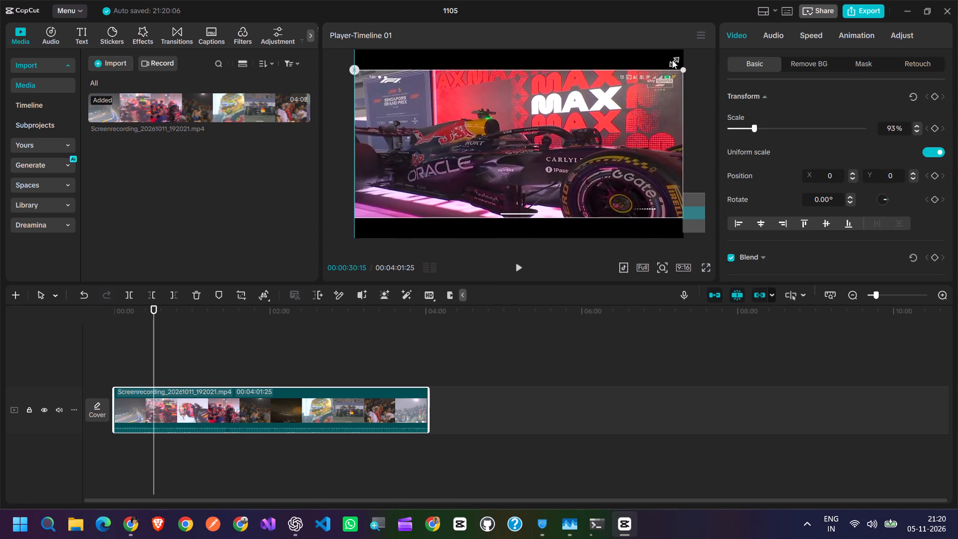
# Apply the clip's Canvas setting to all clips.
pyautogui.scroll(-4, 797, 230)
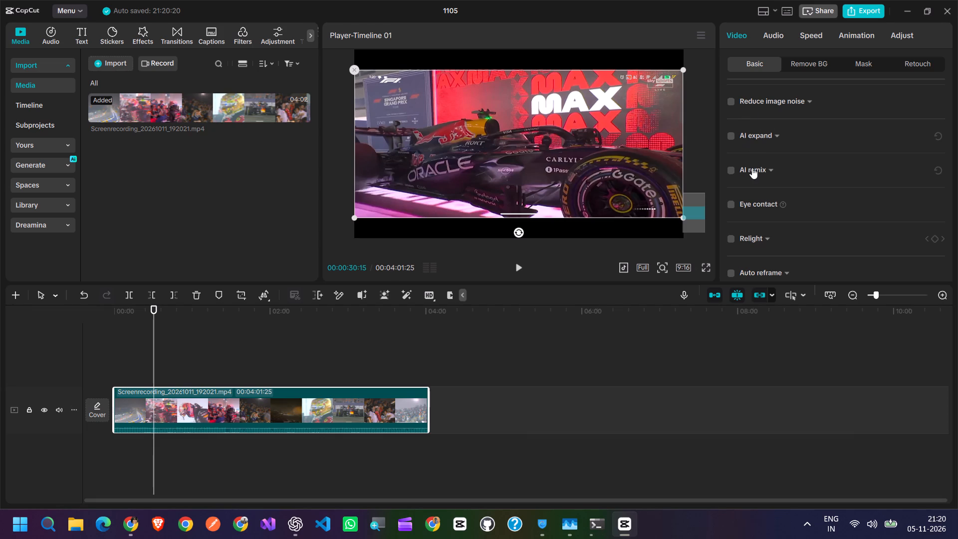
pyautogui.scroll(-4, 804, 227)
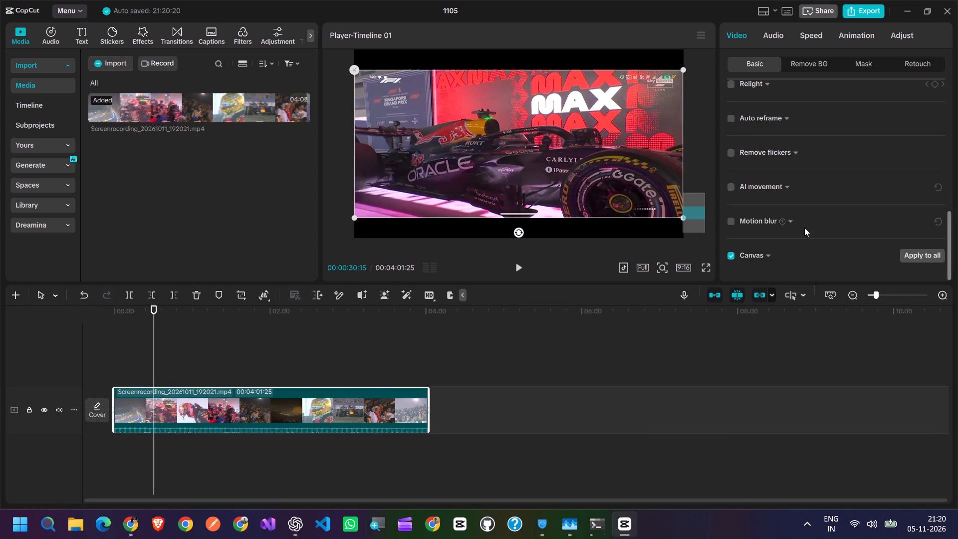
pyautogui.scroll(-2, 804, 228)
pyautogui.click(919, 262)
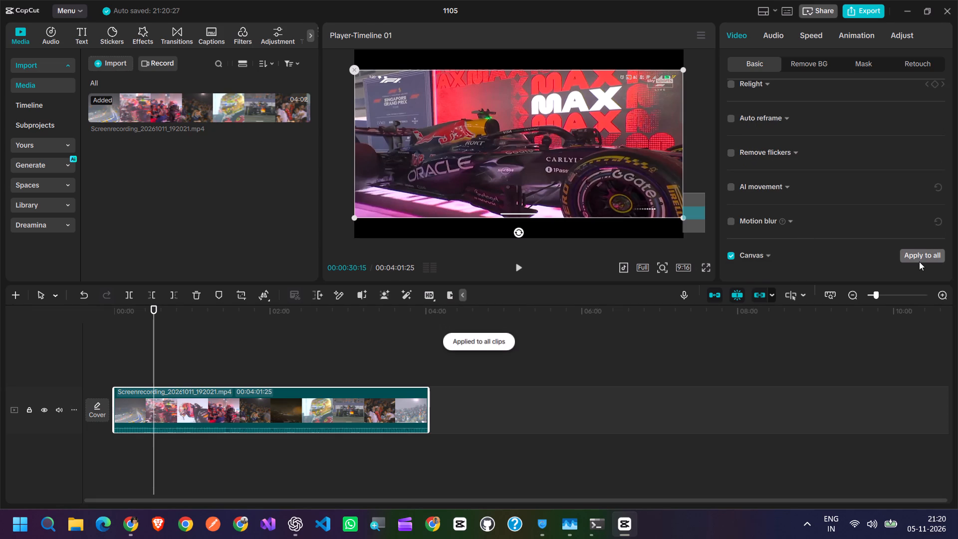
pyautogui.click(920, 254)
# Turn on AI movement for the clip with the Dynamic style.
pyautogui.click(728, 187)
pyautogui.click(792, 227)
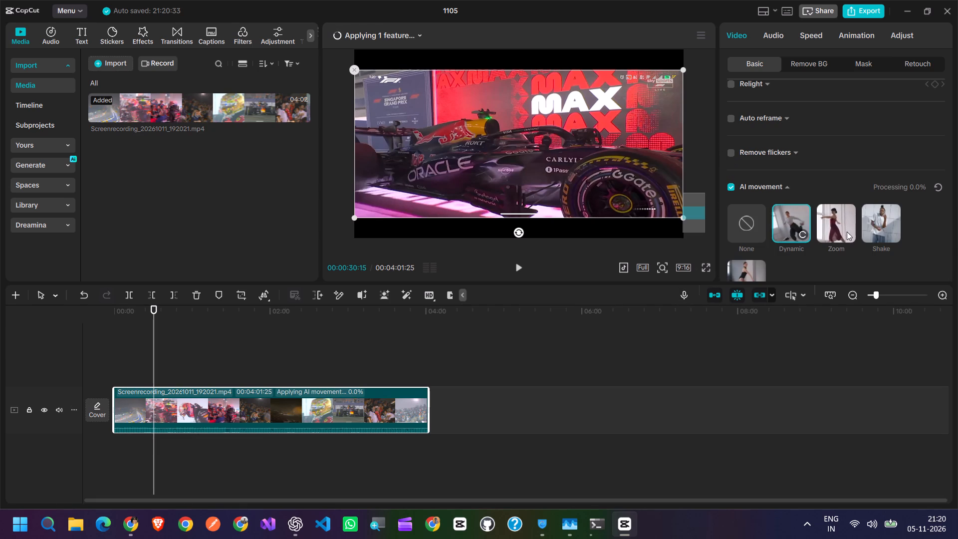
# Turn on Remove flickers for the clip.
pyautogui.click(731, 153)
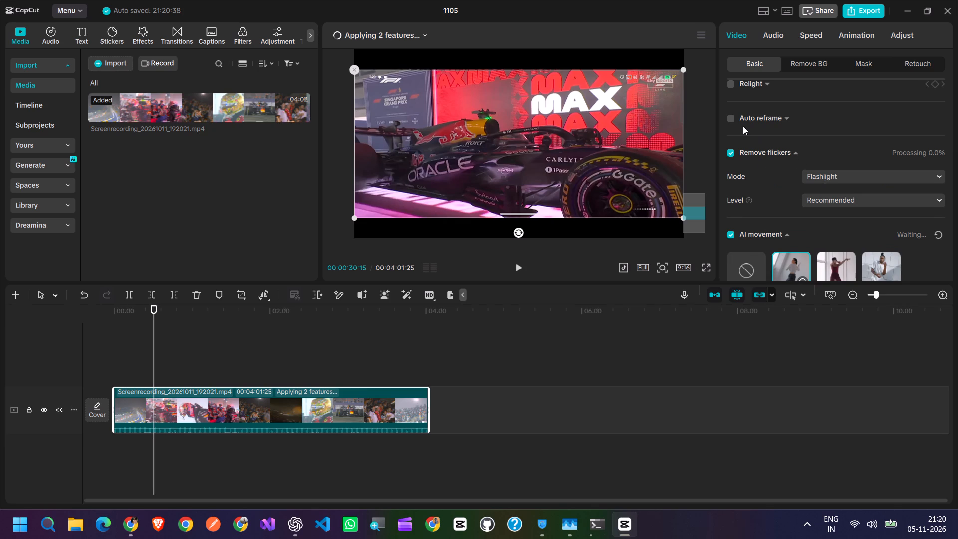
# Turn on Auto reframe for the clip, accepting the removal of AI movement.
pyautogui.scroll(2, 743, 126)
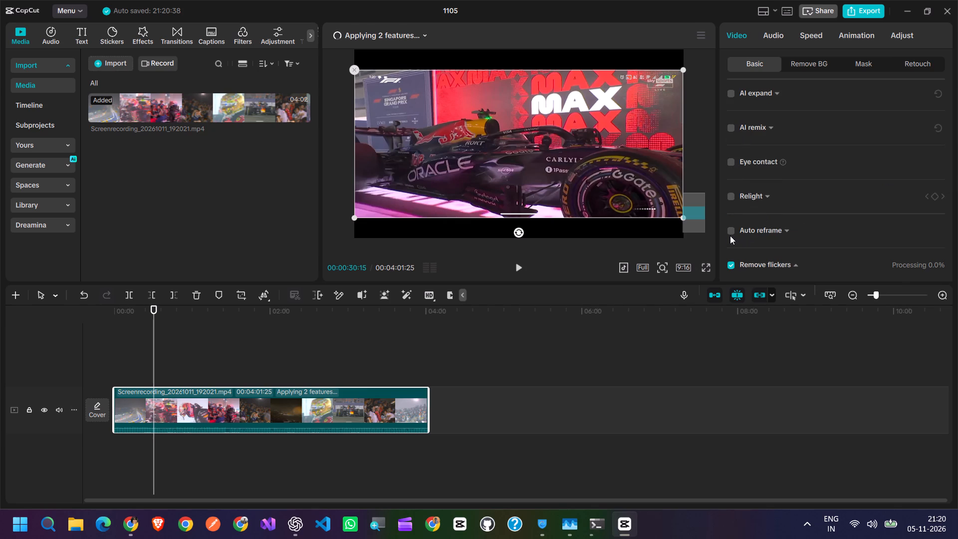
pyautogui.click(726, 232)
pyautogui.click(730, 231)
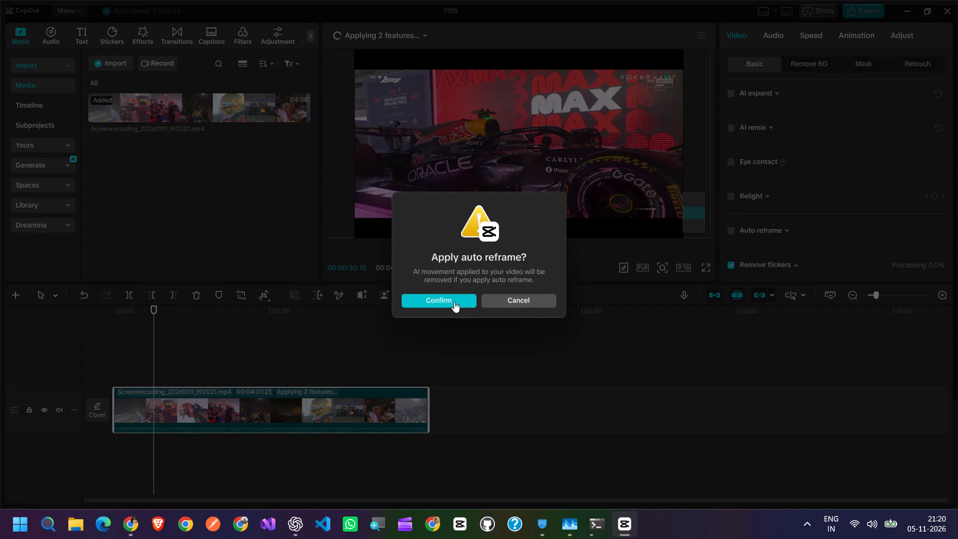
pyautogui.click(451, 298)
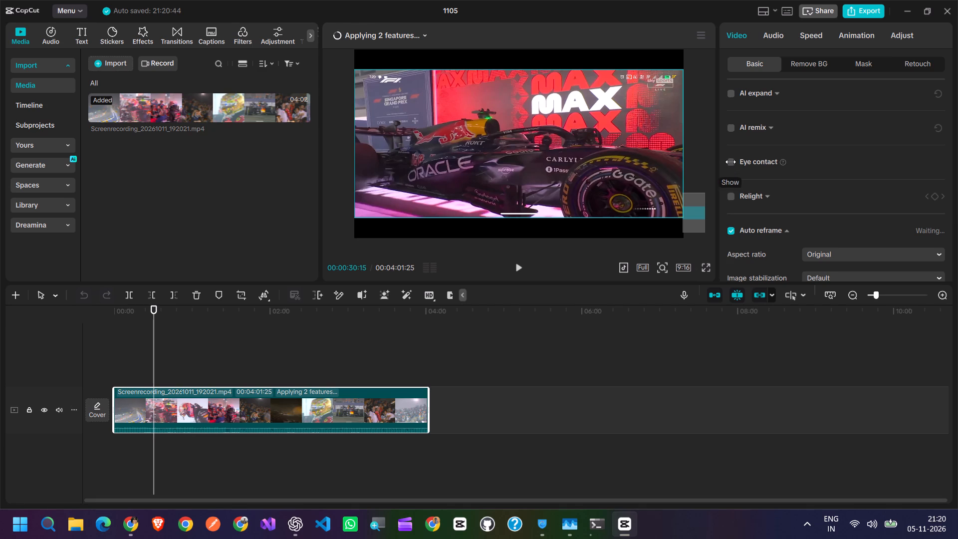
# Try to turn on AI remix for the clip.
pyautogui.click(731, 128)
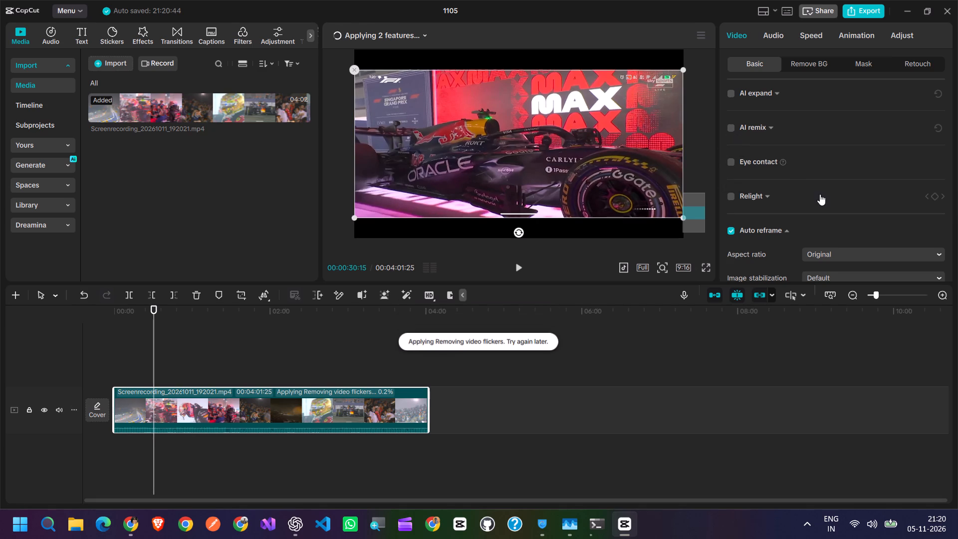
# Turn on Reduce image noise for the clip.
pyautogui.scroll(1, 826, 212)
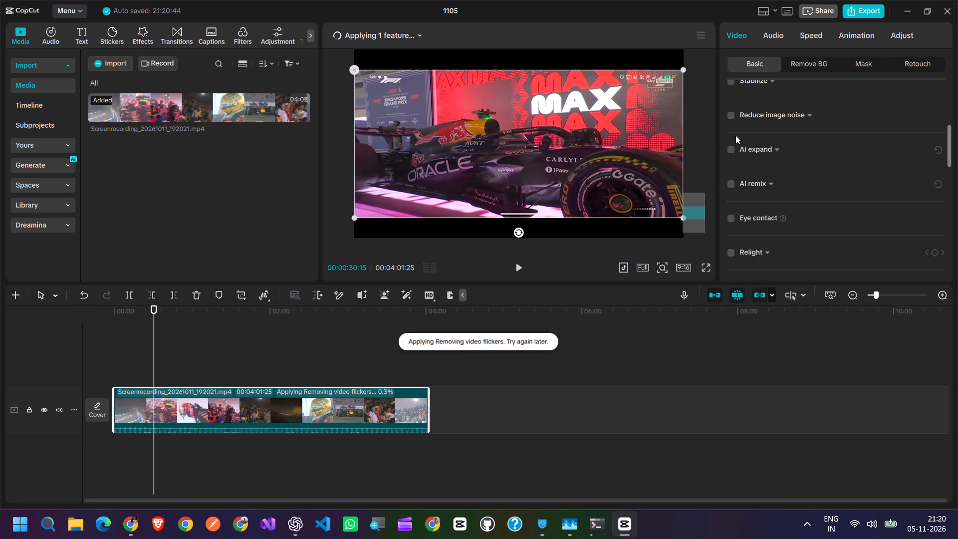
pyautogui.click(731, 115)
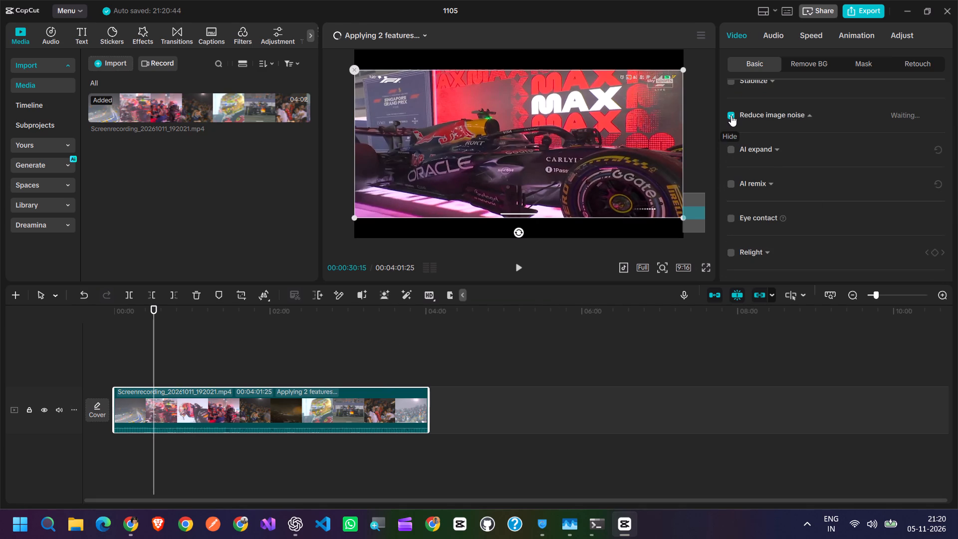
# Turn on Stabilize for the clip, accepting the removal of Auto reframe.
pyautogui.scroll(2, 852, 233)
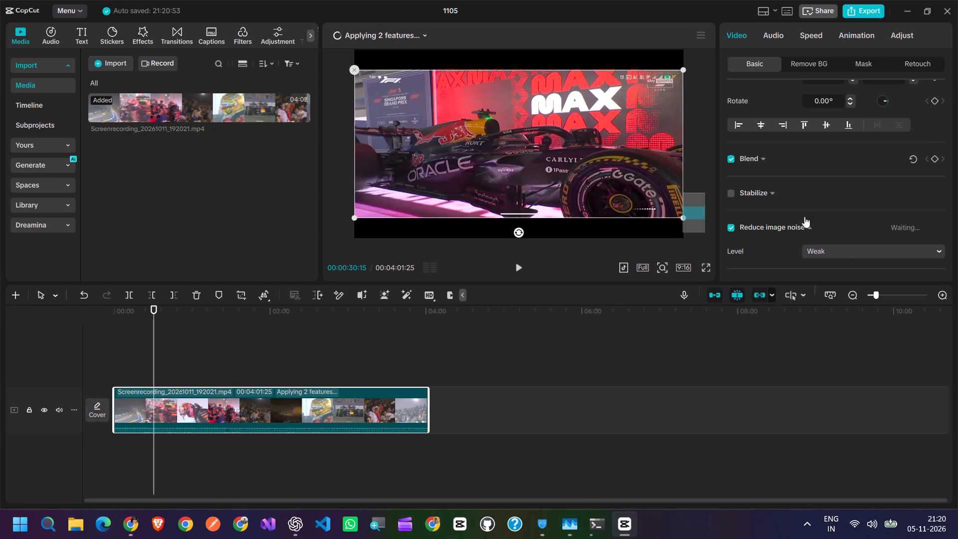
pyautogui.click(734, 192)
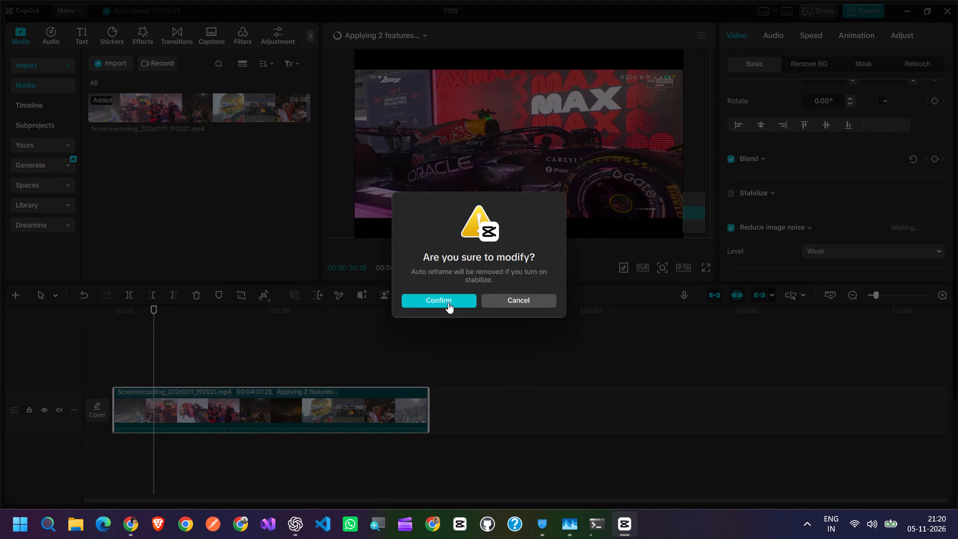
pyautogui.click(448, 302)
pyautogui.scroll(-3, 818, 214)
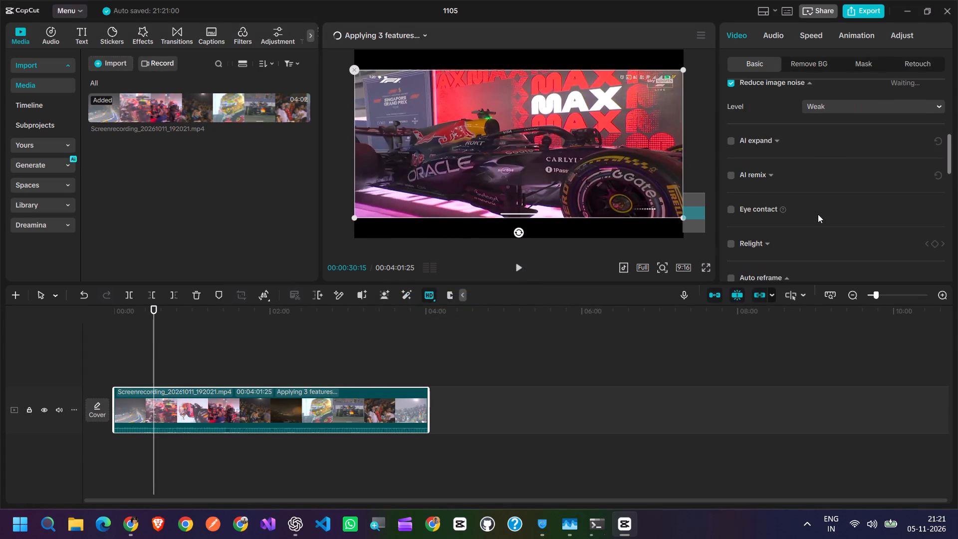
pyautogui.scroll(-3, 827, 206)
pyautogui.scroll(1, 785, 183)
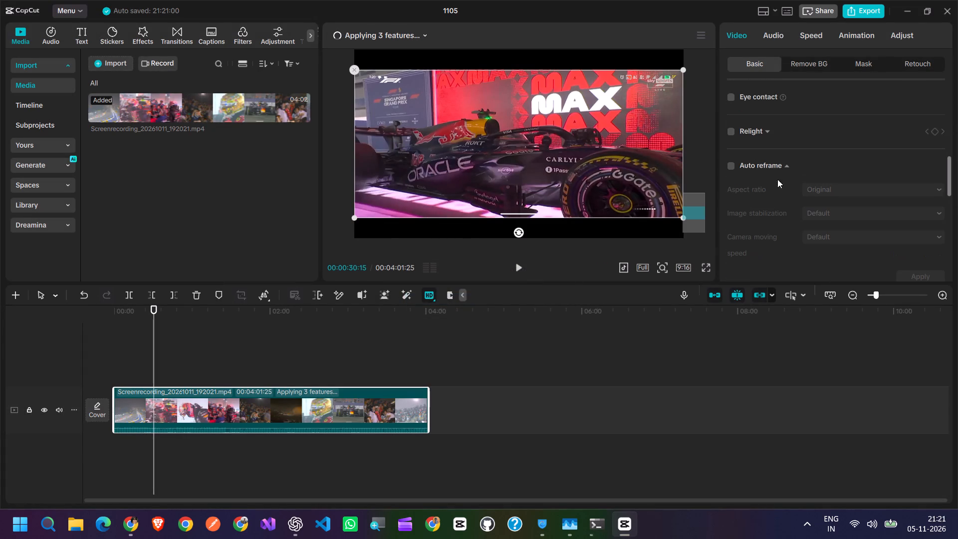
# Turn on Auto reframe for the clip, accepting the removal of Stabilize.
pyautogui.click(732, 168)
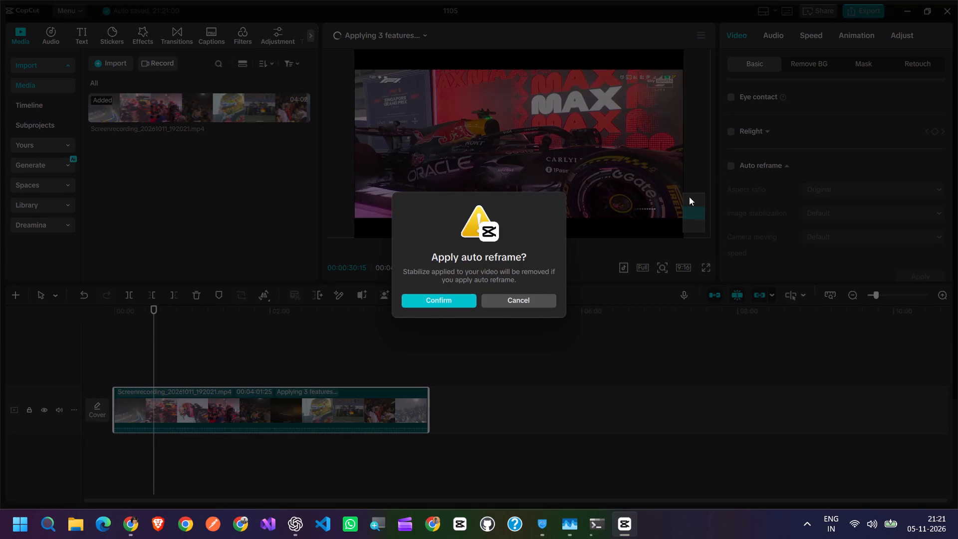
pyautogui.click(438, 303)
# Turn on Motion blur for the clip.
pyautogui.scroll(-2, 809, 208)
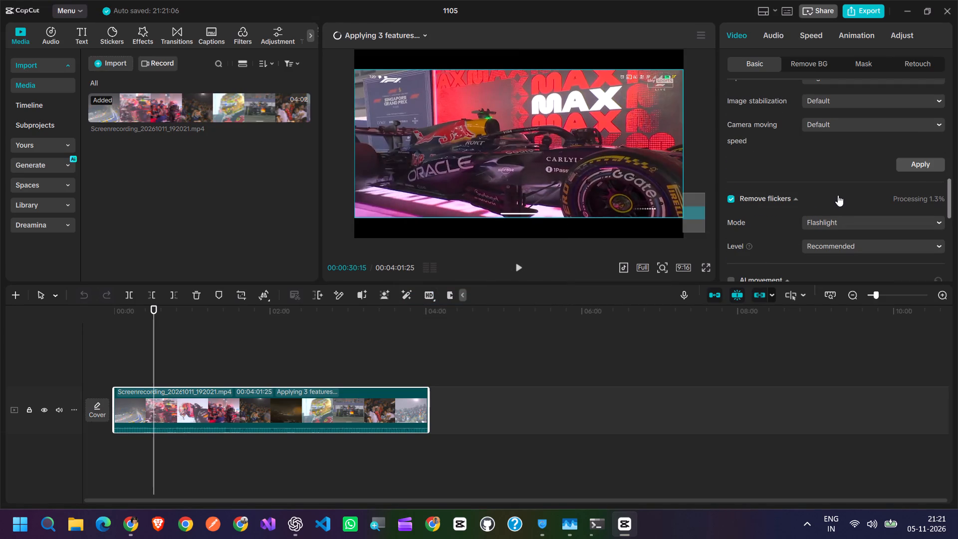
pyautogui.scroll(-2, 838, 191)
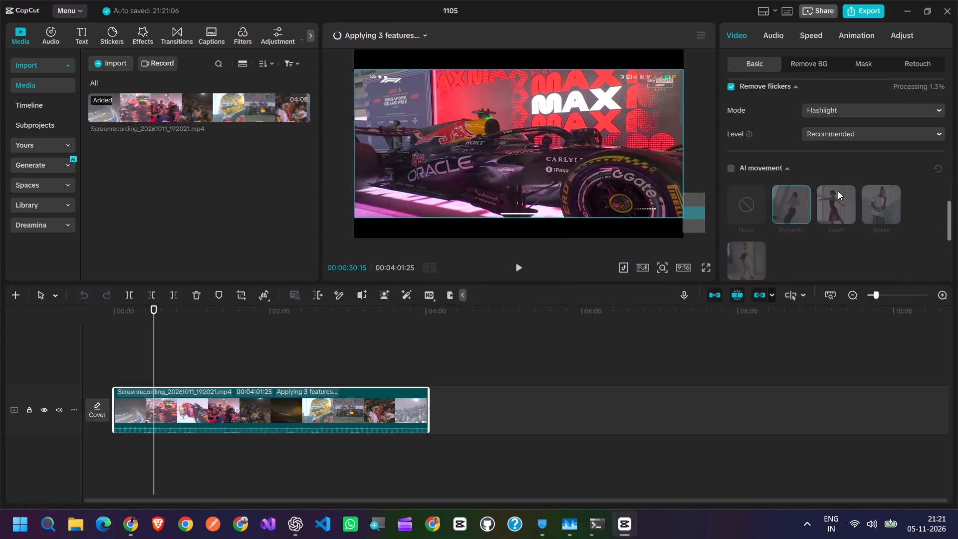
pyautogui.scroll(-4, 828, 198)
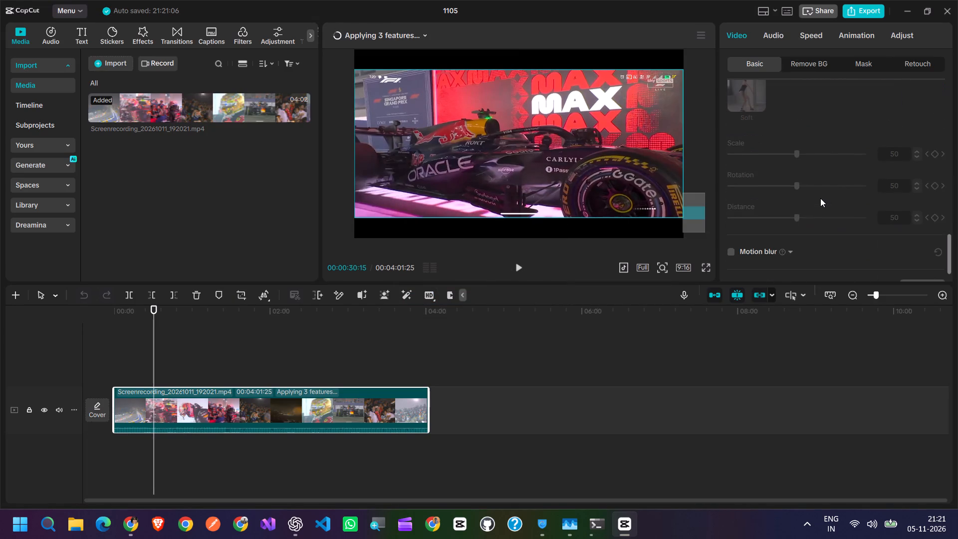
pyautogui.scroll(-2, 820, 198)
pyautogui.click(730, 224)
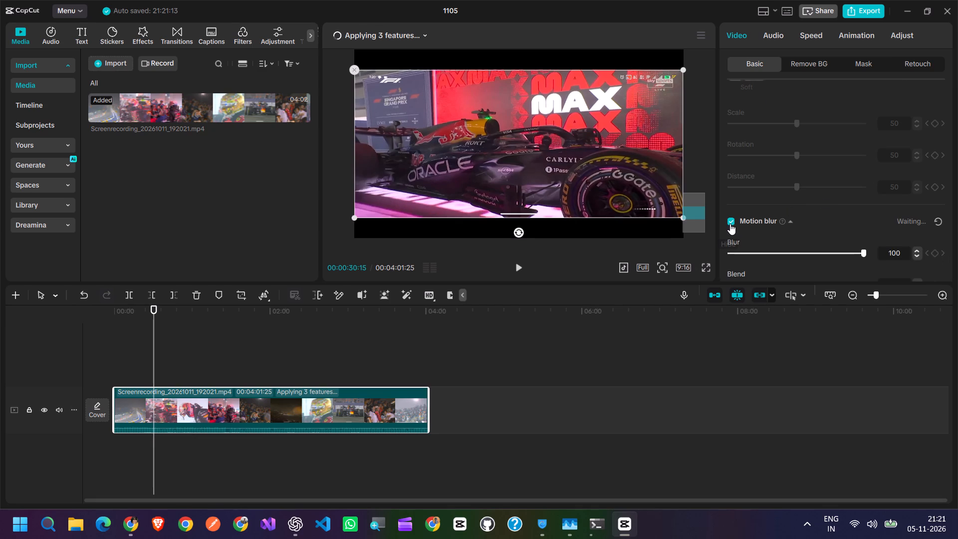
# Set the clip's motion blur Blend to 7.
pyautogui.scroll(-4, 870, 237)
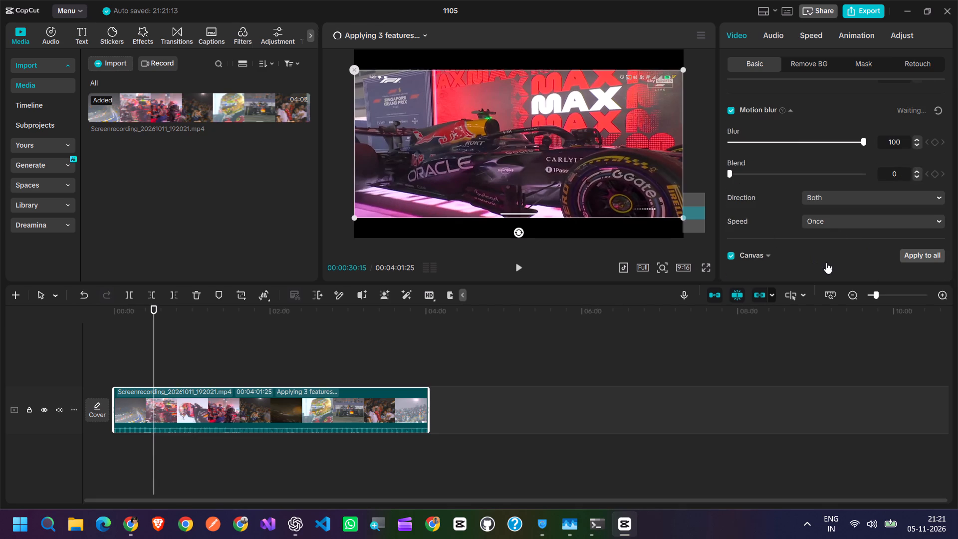
pyautogui.scroll(-2, 826, 263)
pyautogui.click(824, 196)
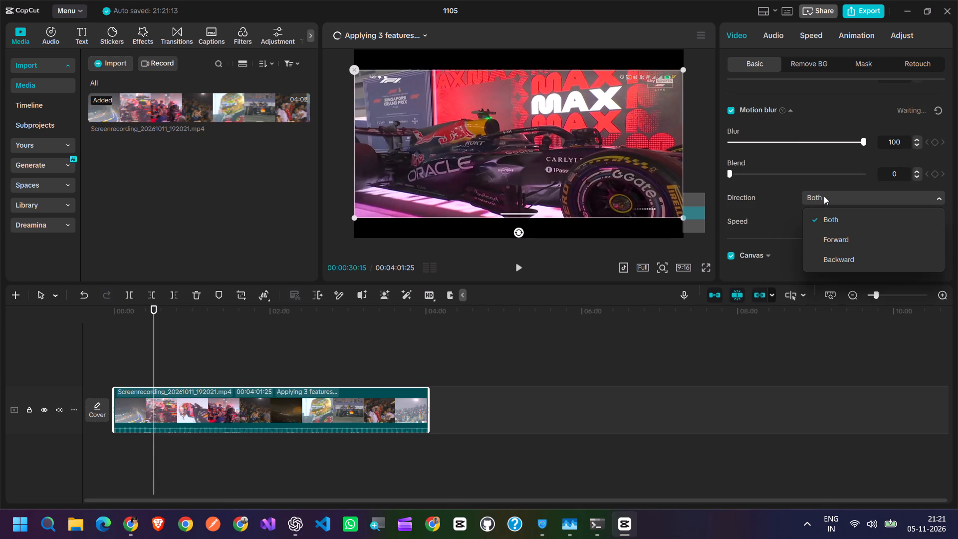
pyautogui.click(824, 196)
pyautogui.click(755, 172)
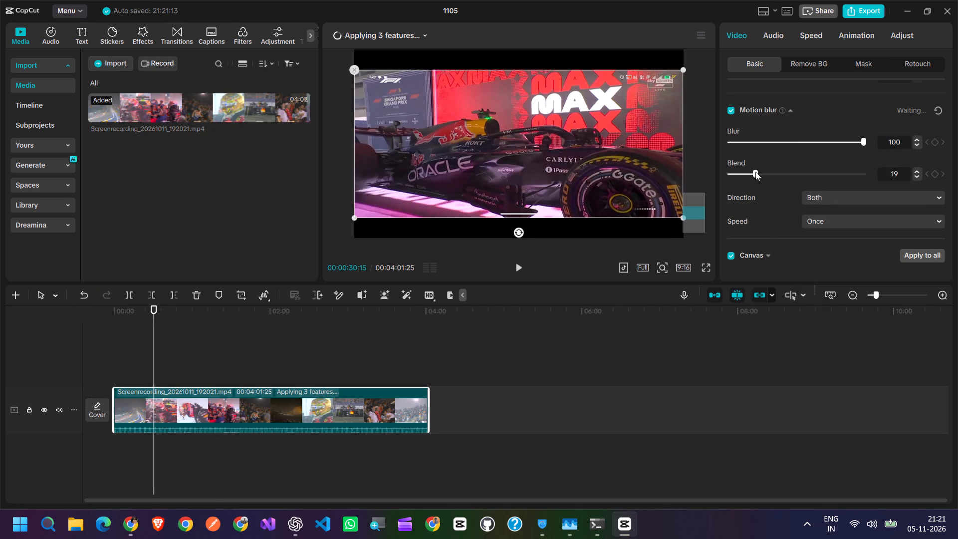
pyautogui.click(777, 173)
pyautogui.click(799, 174)
pyautogui.click(766, 175)
pyautogui.click(739, 176)
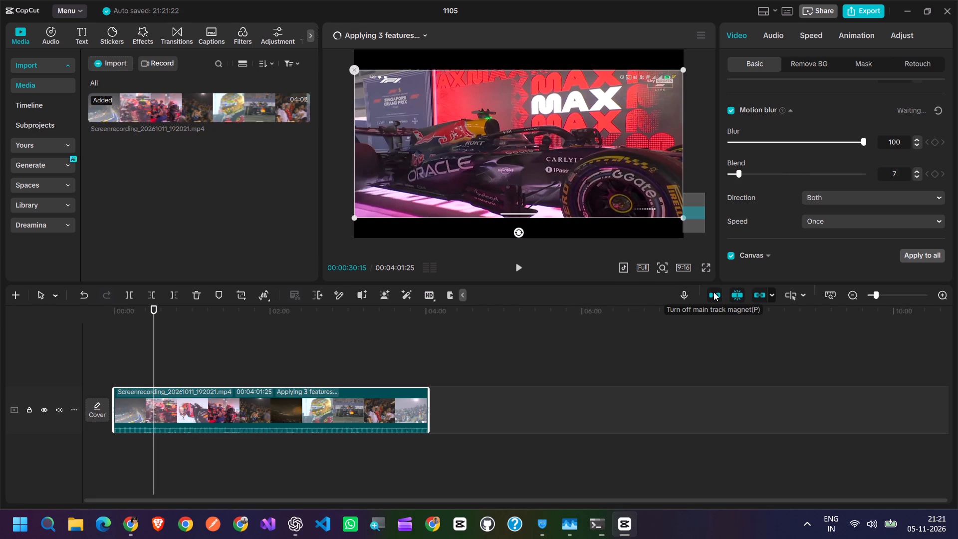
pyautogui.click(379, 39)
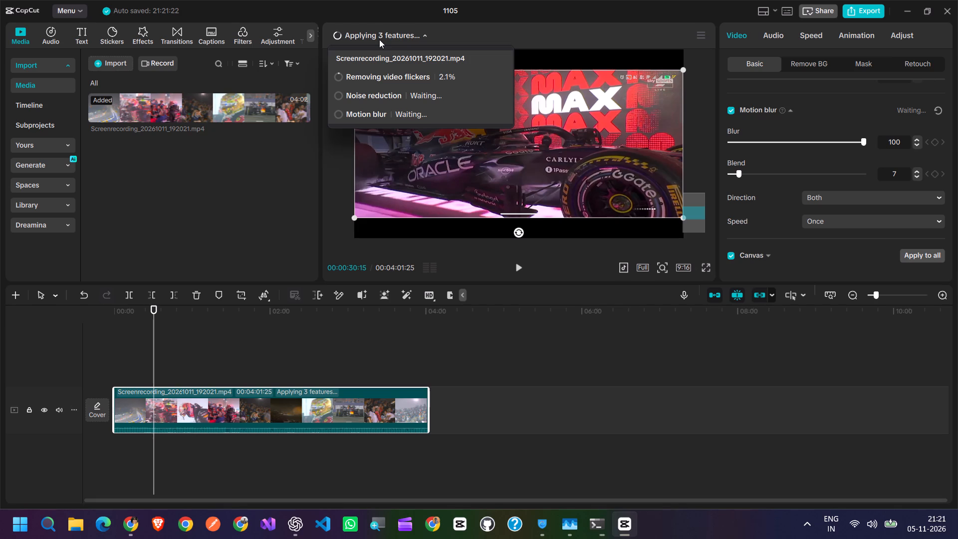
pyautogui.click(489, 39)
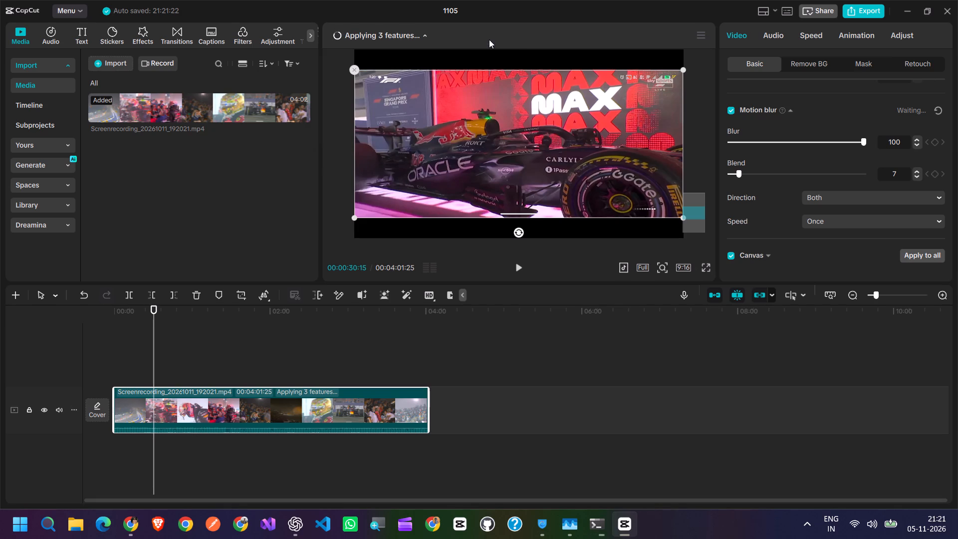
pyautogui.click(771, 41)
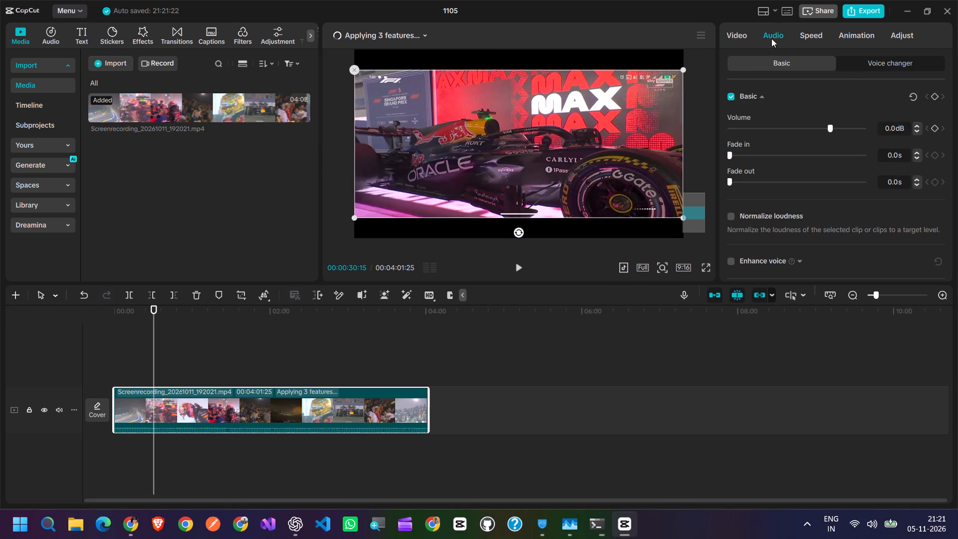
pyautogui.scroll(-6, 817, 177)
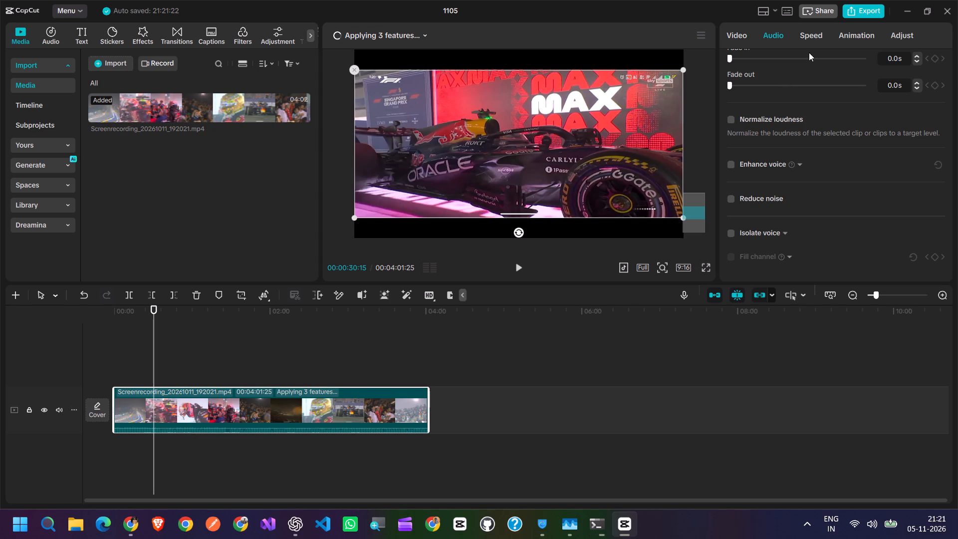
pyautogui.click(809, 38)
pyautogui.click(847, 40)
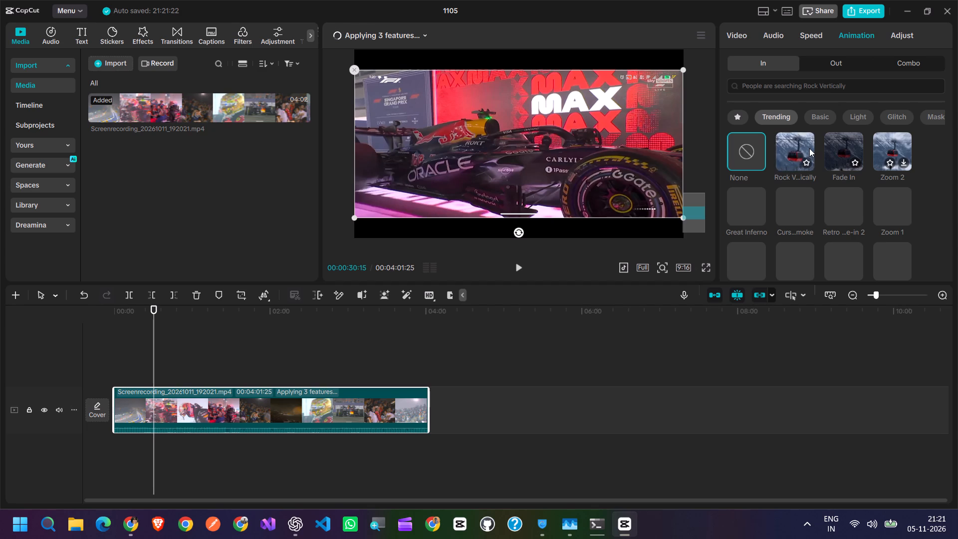
# Turn on Auto adjust in the clip's color adjustments.
pyautogui.click(898, 32)
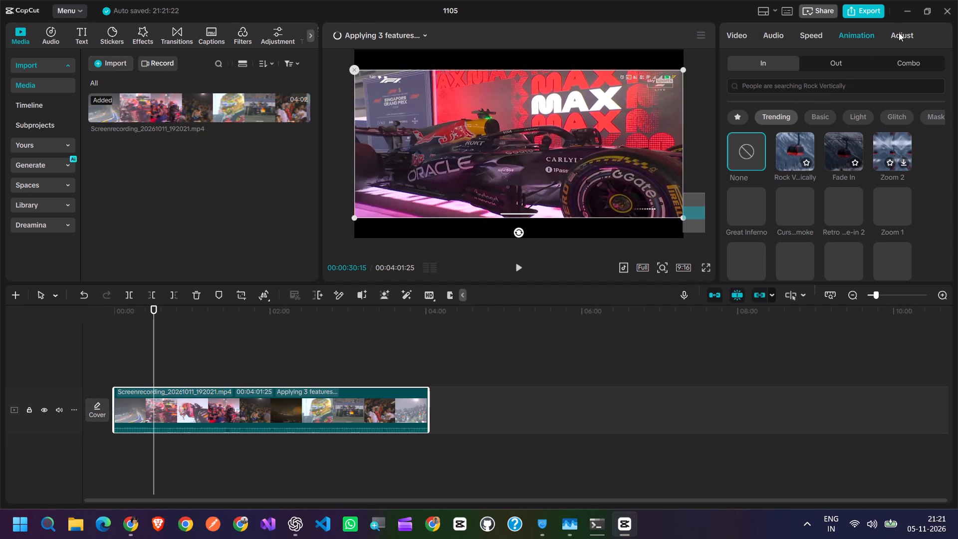
pyautogui.scroll(3, 806, 147)
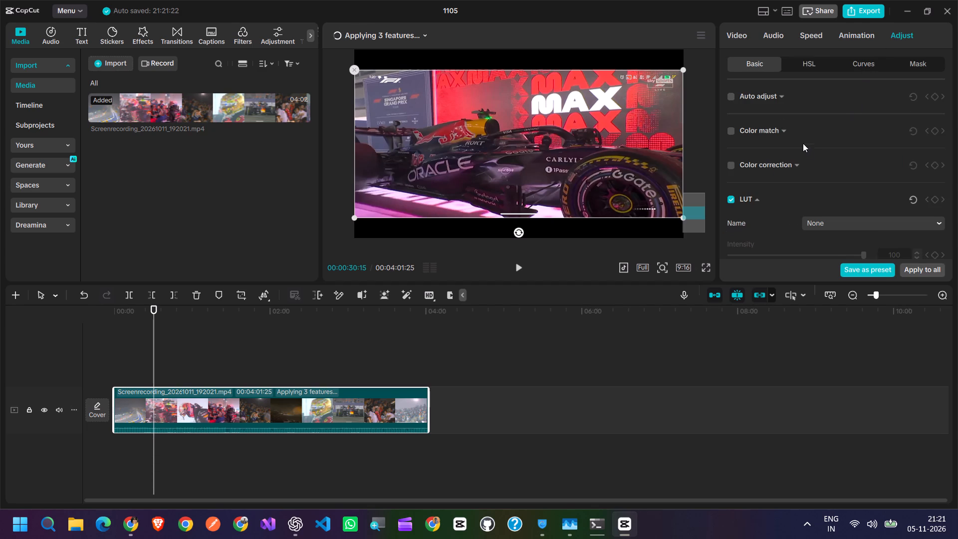
pyautogui.click(731, 97)
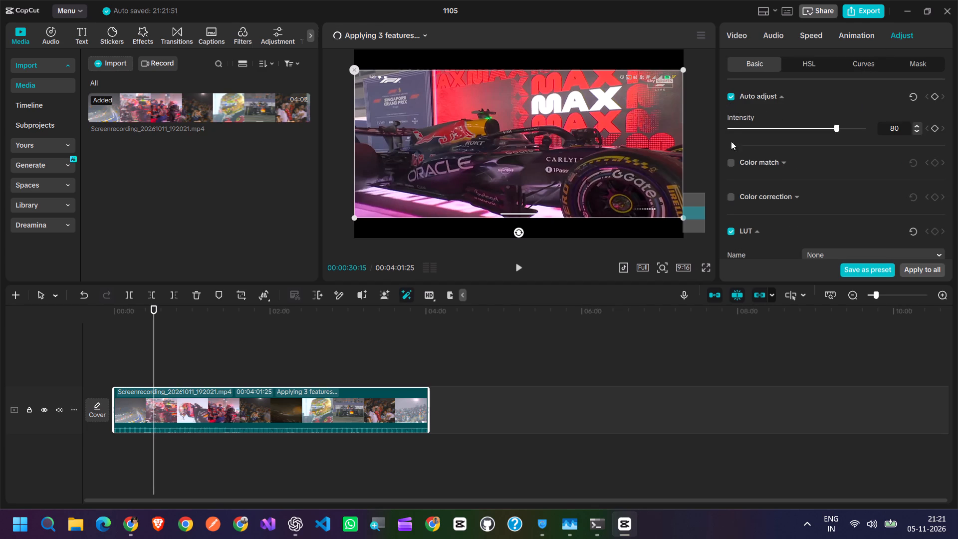
# Turn on Color match for the clip, using the video's current frame of the Oracle F1 car as the color reference.
pyautogui.click(731, 163)
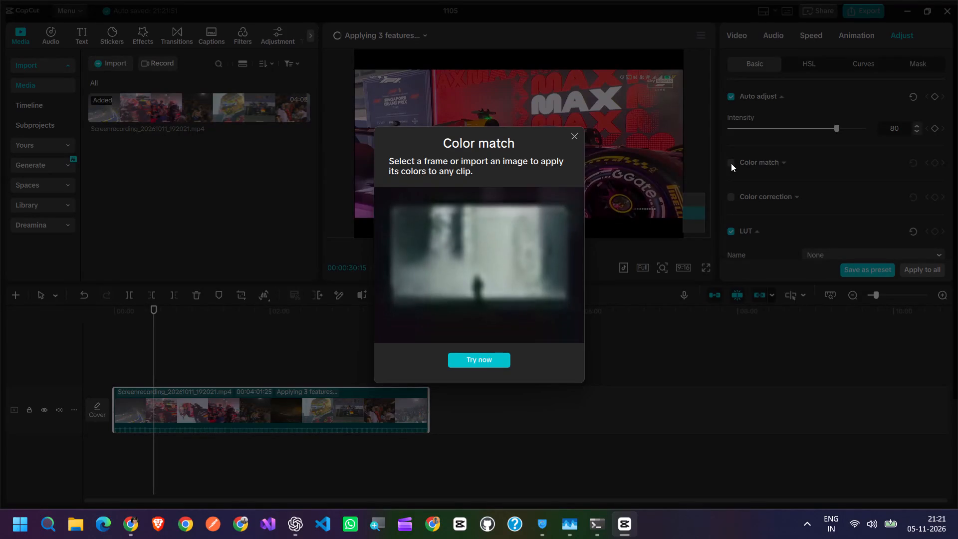
pyautogui.click(481, 360)
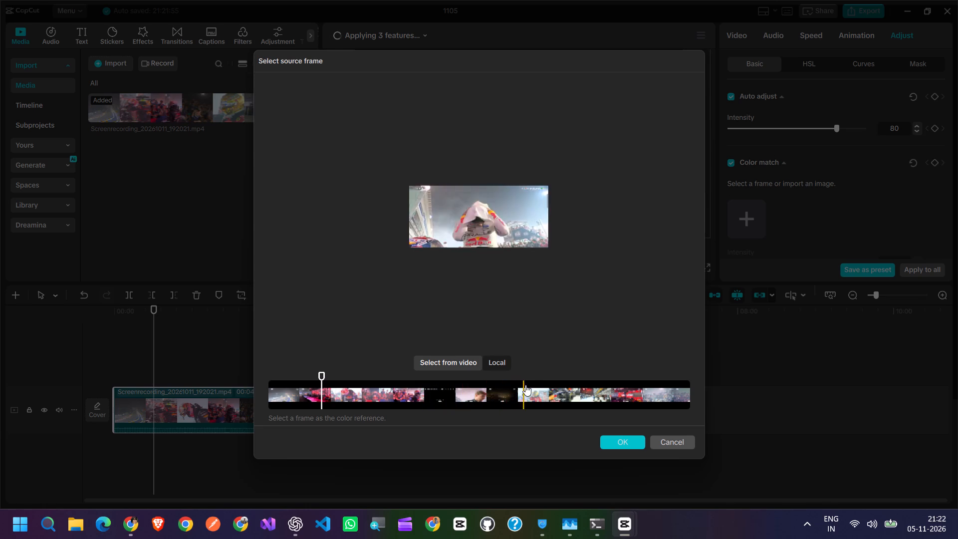
pyautogui.click(619, 438)
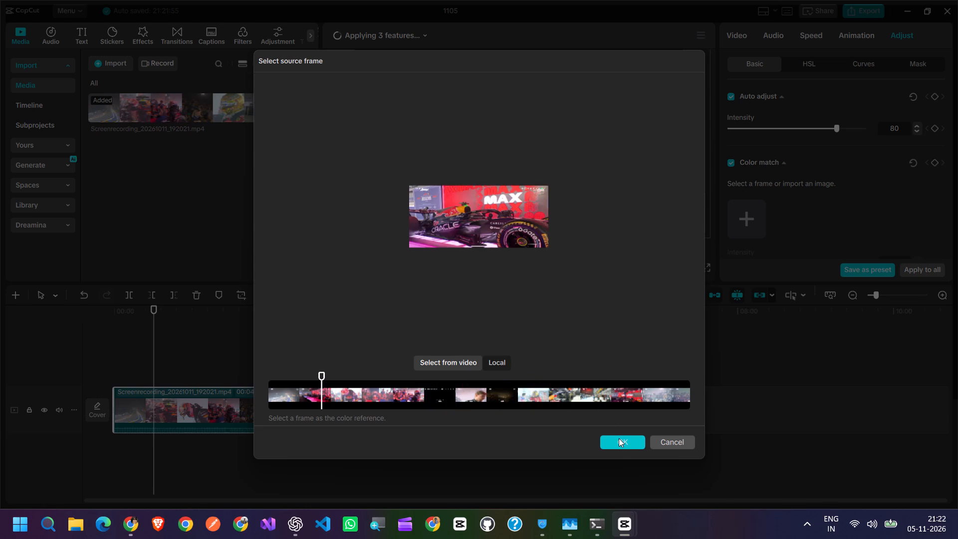
# Turn on Color correction for the clip.
pyautogui.scroll(-1, 804, 213)
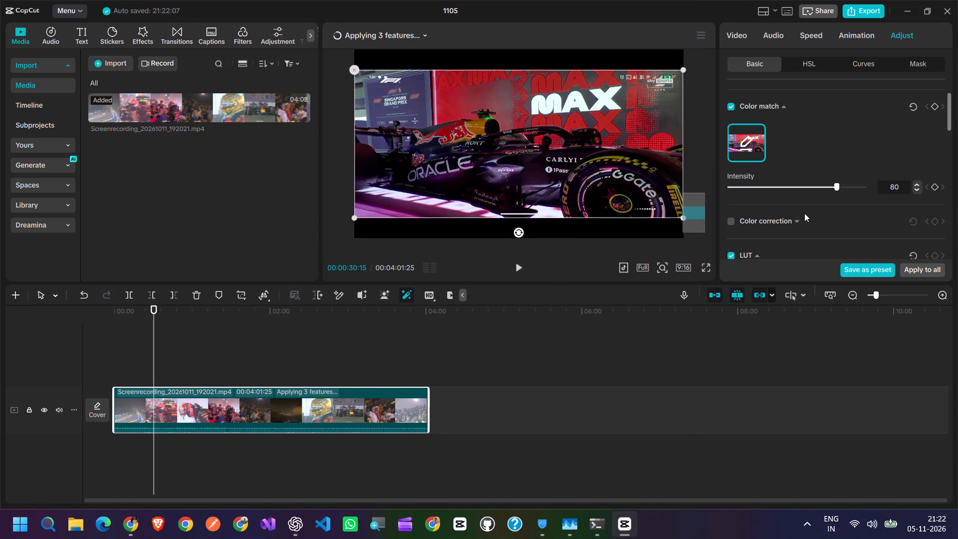
pyautogui.scroll(-1, 804, 213)
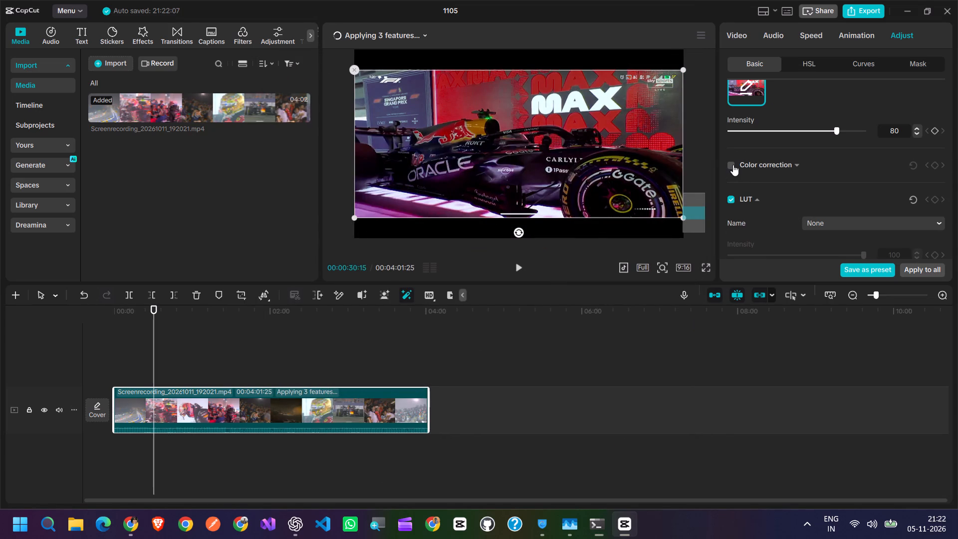
pyautogui.click(732, 164)
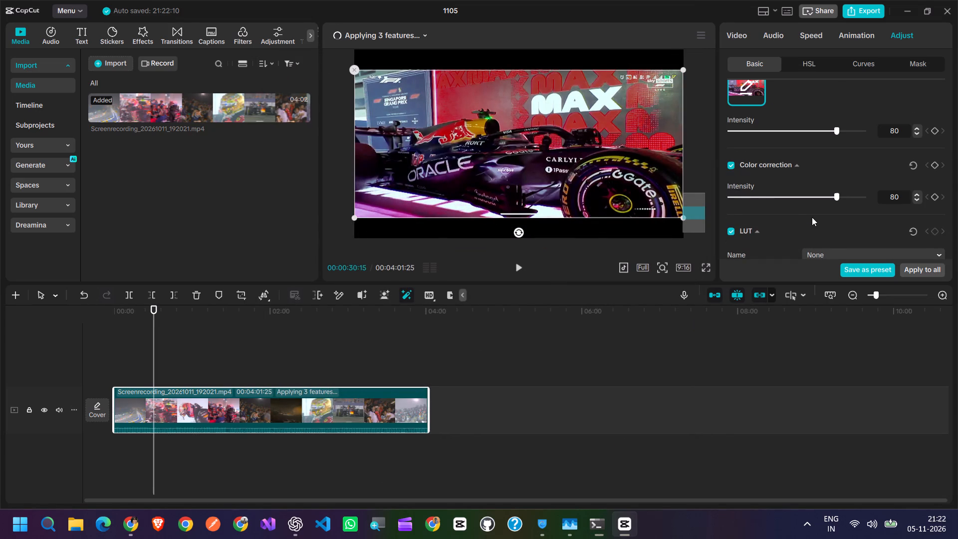
# Turn on Protect skin tone in the clip's LUT settings.
pyautogui.scroll(-3, 812, 217)
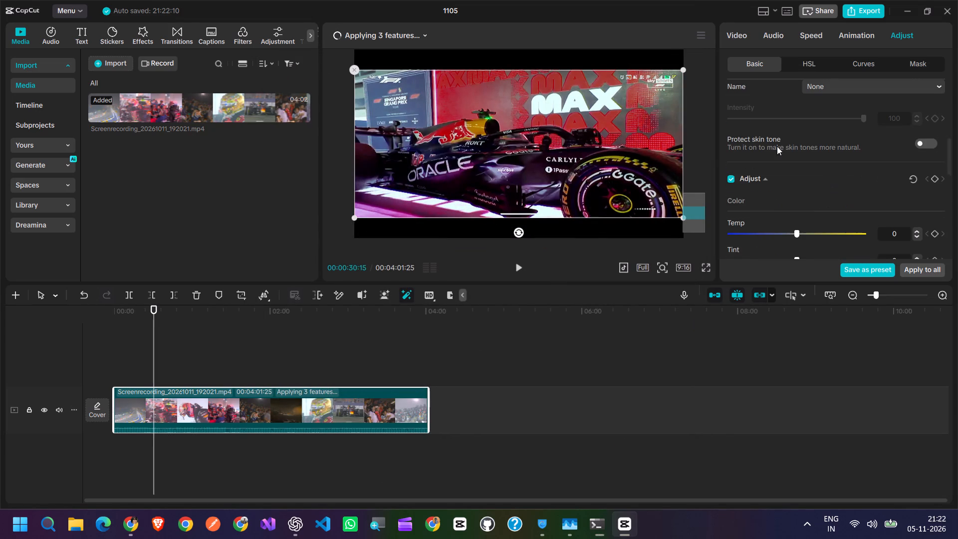
pyautogui.click(926, 143)
# Apply the clip's color adjustments to all clips.
pyautogui.scroll(-7, 796, 177)
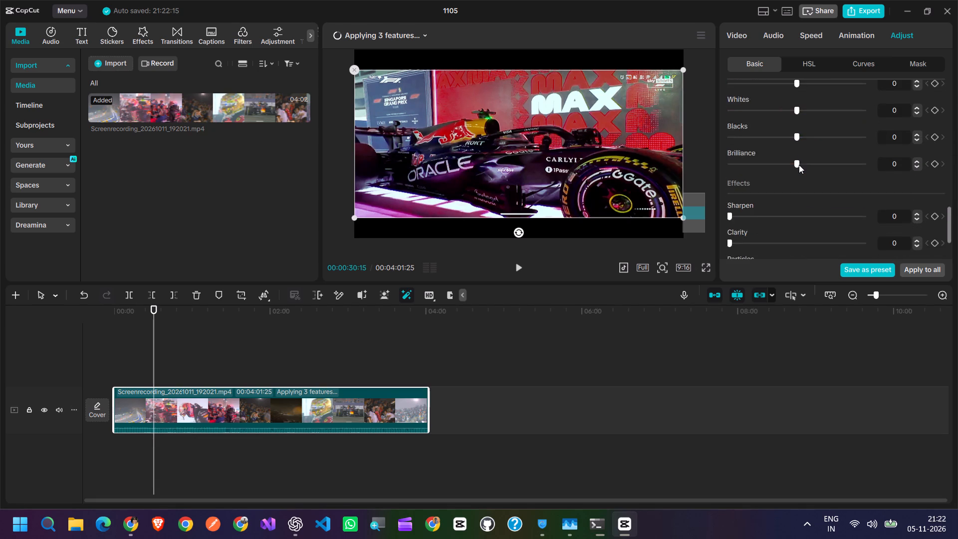
pyautogui.scroll(-5, 799, 165)
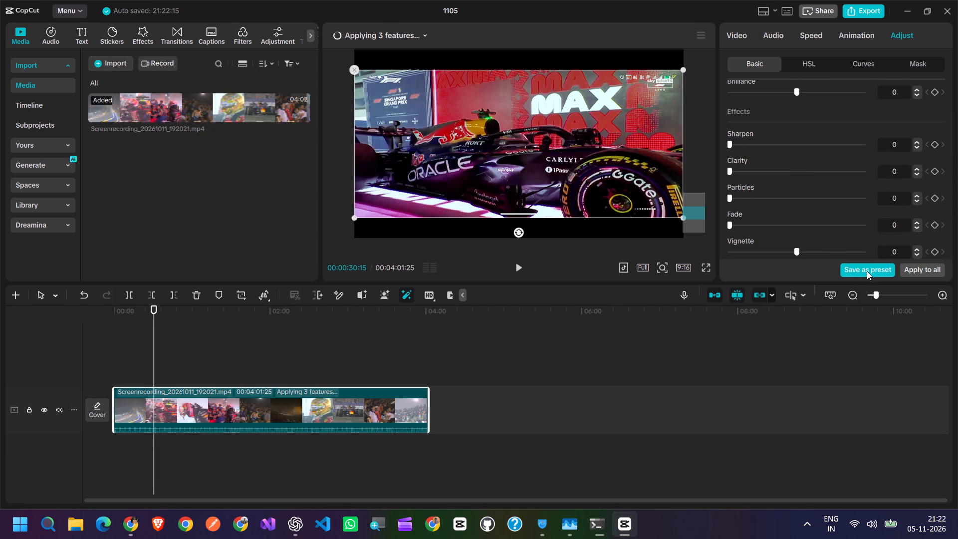
pyautogui.click(913, 270)
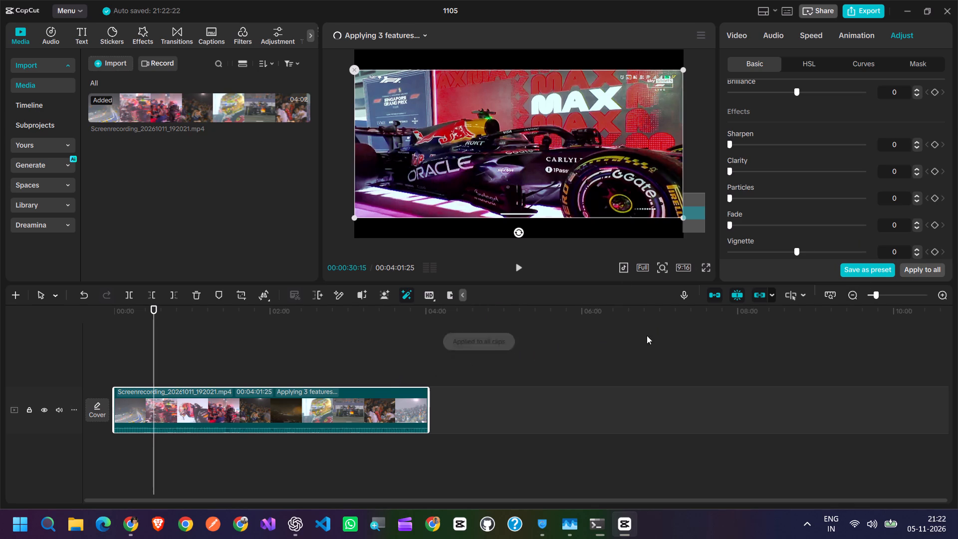
# Try to save the current color adjustments as a preset.
pyautogui.click(877, 267)
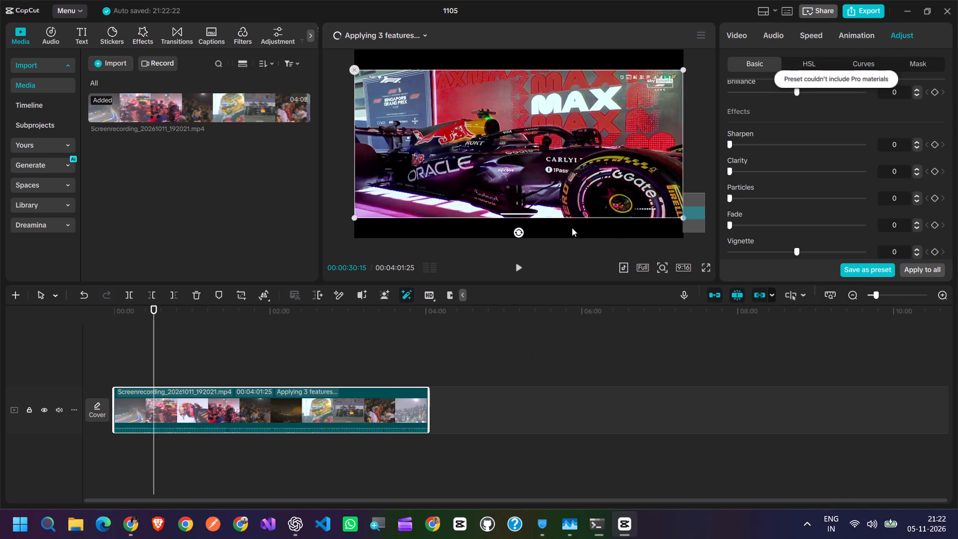
# Play the video from 00:00:30:15 to preview the color adjustments.
pyautogui.click(519, 269)
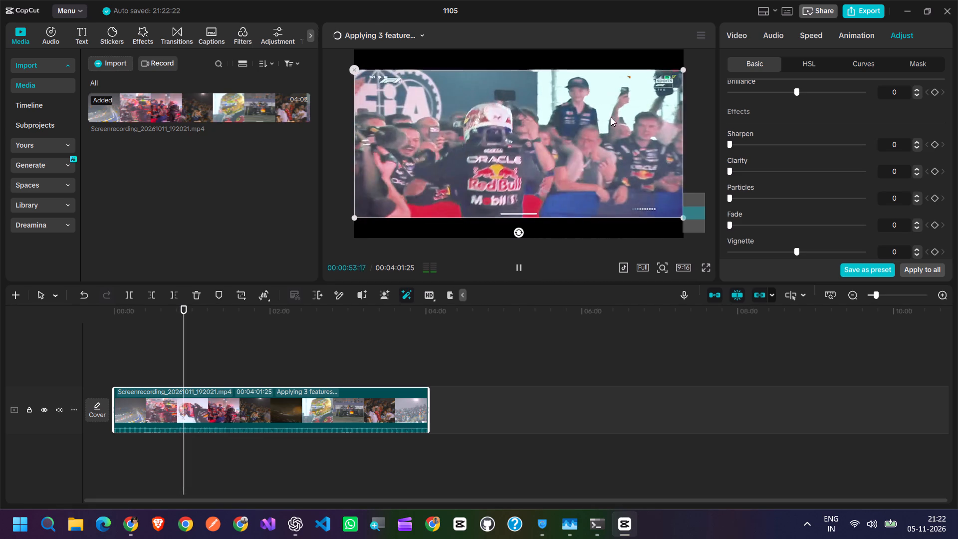
# Bend the clip's Luma curve strongly upward with one point placed in the upper shadows to brighten the image.
pyautogui.click(818, 63)
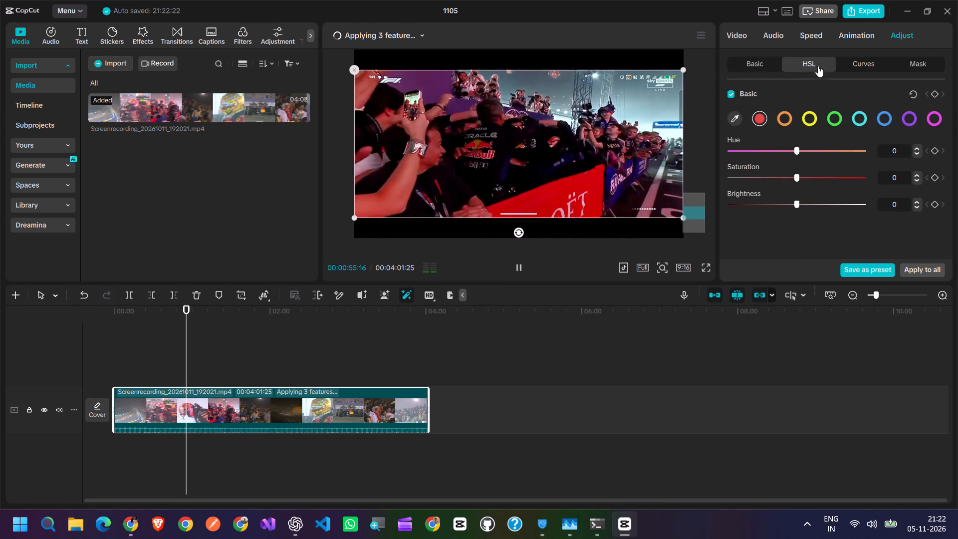
pyautogui.click(866, 65)
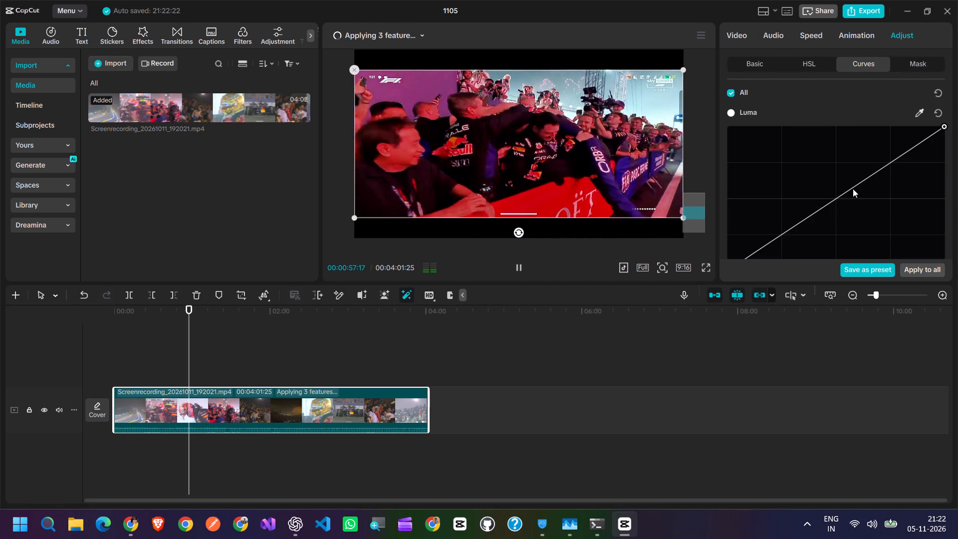
pyautogui.moveTo(848, 189); pyautogui.dragTo(792, 139)
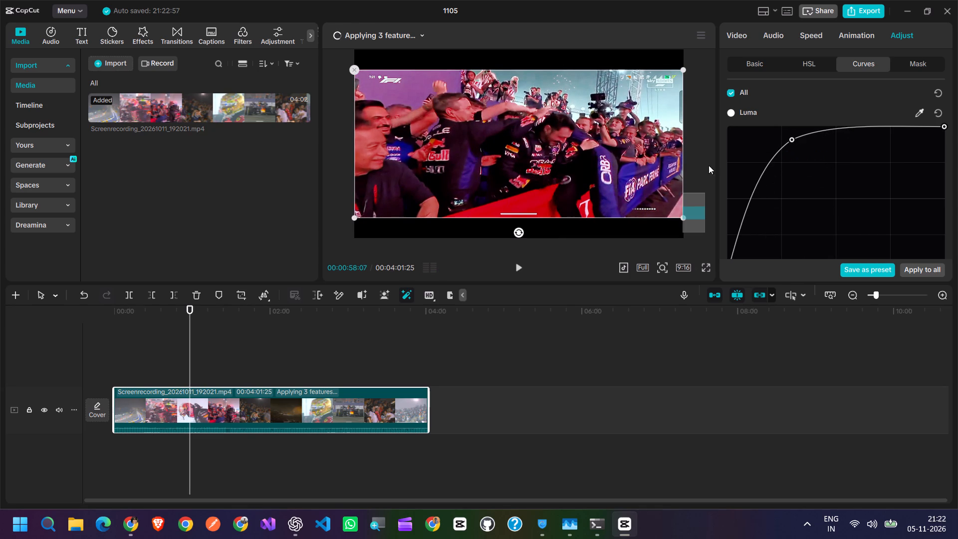
# Play the video to preview the Luma curve adjustment.
pyautogui.click(516, 265)
# Check the progress of the three features being applied to the clip.
pyautogui.click(405, 35)
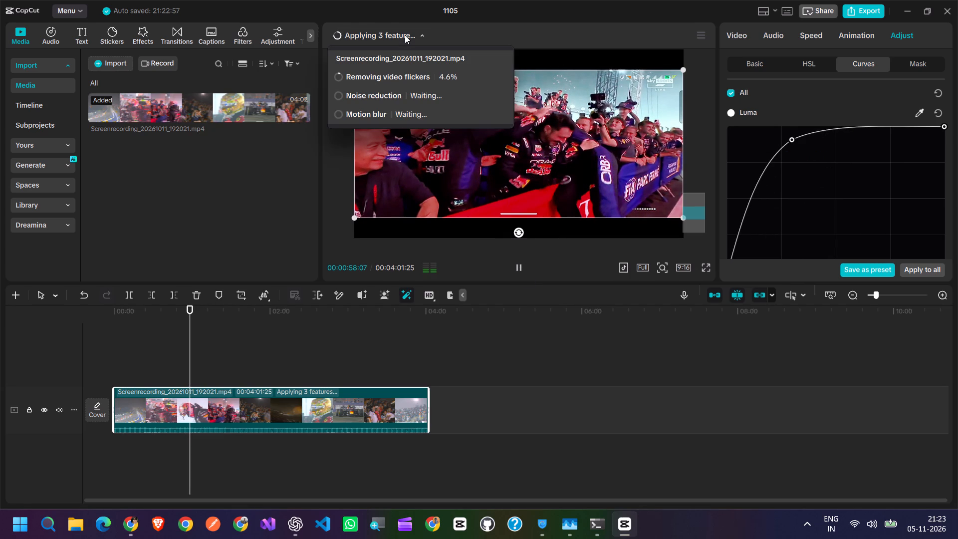
pyautogui.click(405, 35)
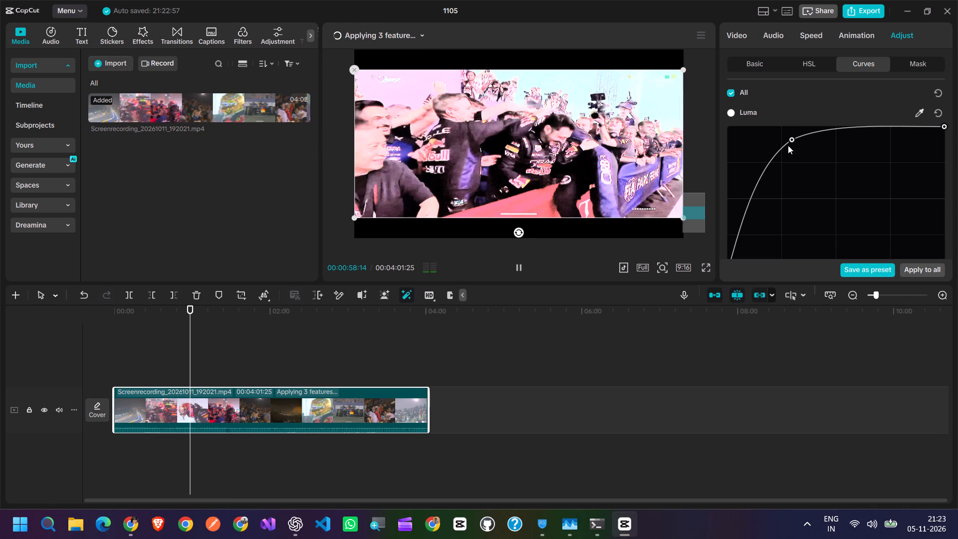
# Move the clip's Luma curve point down to the middle of the diagonal to straighten the curve.
pyautogui.moveTo(788, 145); pyautogui.dragTo(812, 177)
pyautogui.moveTo(791, 137); pyautogui.dragTo(802, 151)
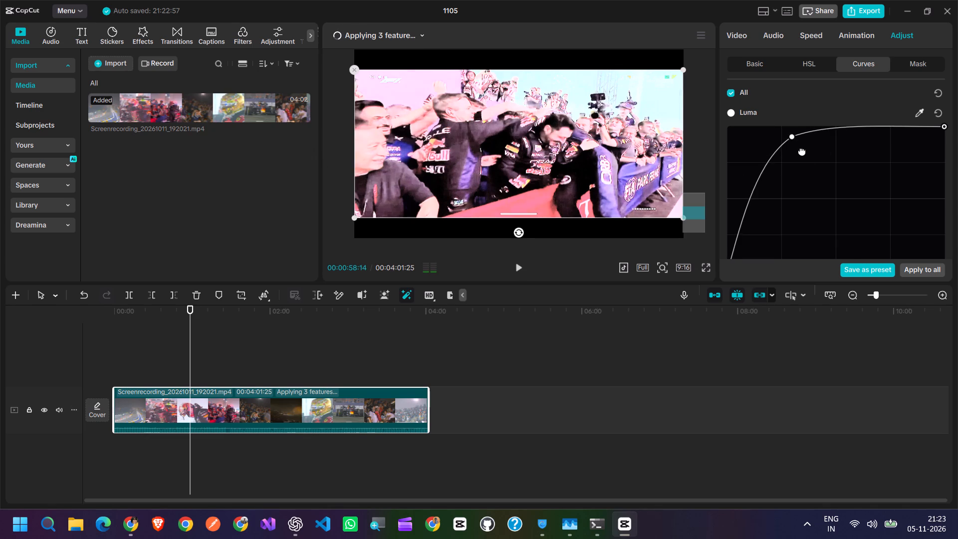
pyautogui.moveTo(802, 151); pyautogui.dragTo(851, 186)
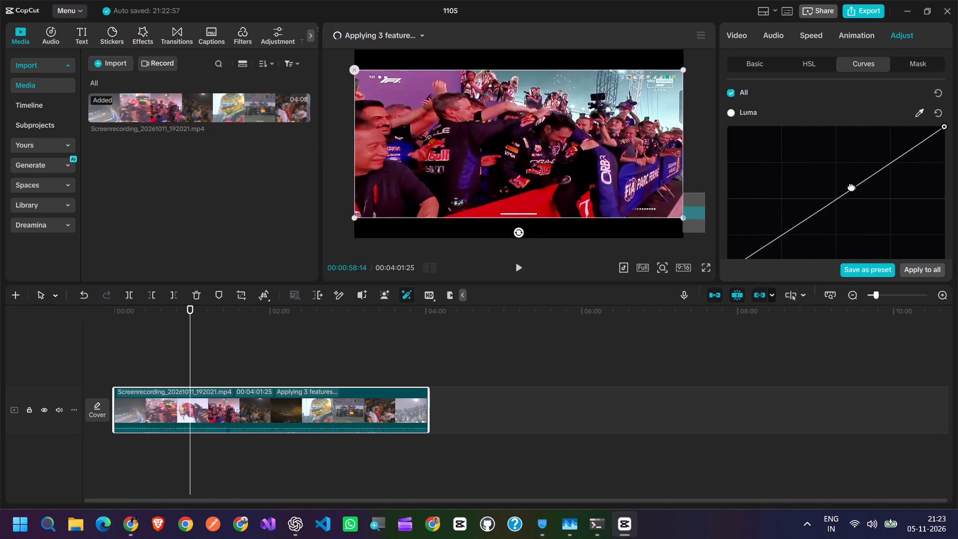
pyautogui.moveTo(851, 186); pyautogui.dragTo(857, 186)
# Play the video from 00:00:58:14 to preview the straightened Luma curve.
pyautogui.click(513, 266)
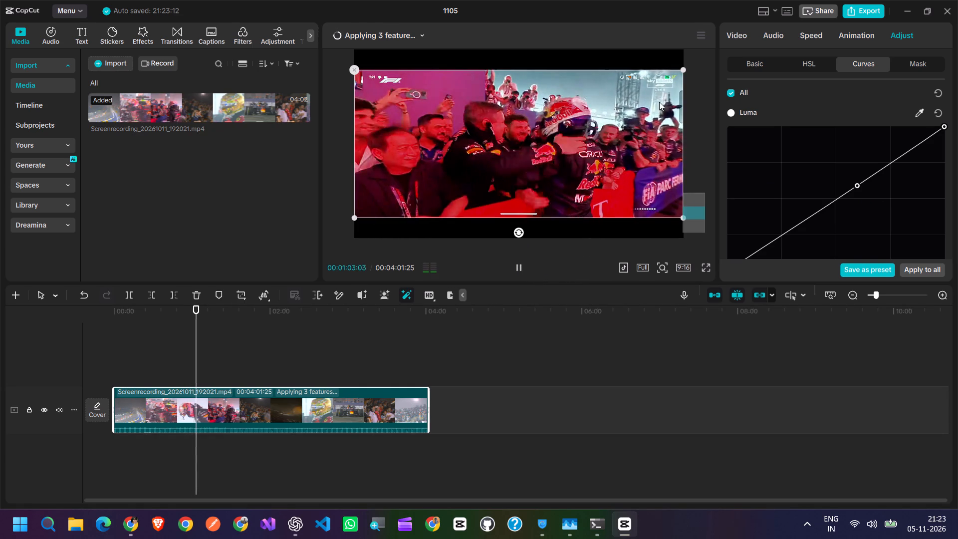
pyautogui.rightClick(543, 118)
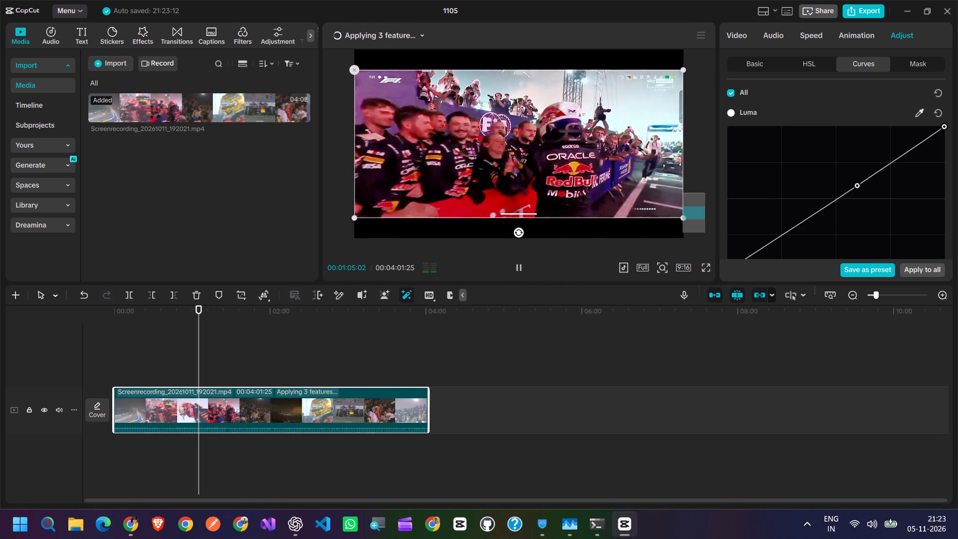
# Set the clip's audio volume to 3.6 dB and play the video to hear it.
pyautogui.click(855, 38)
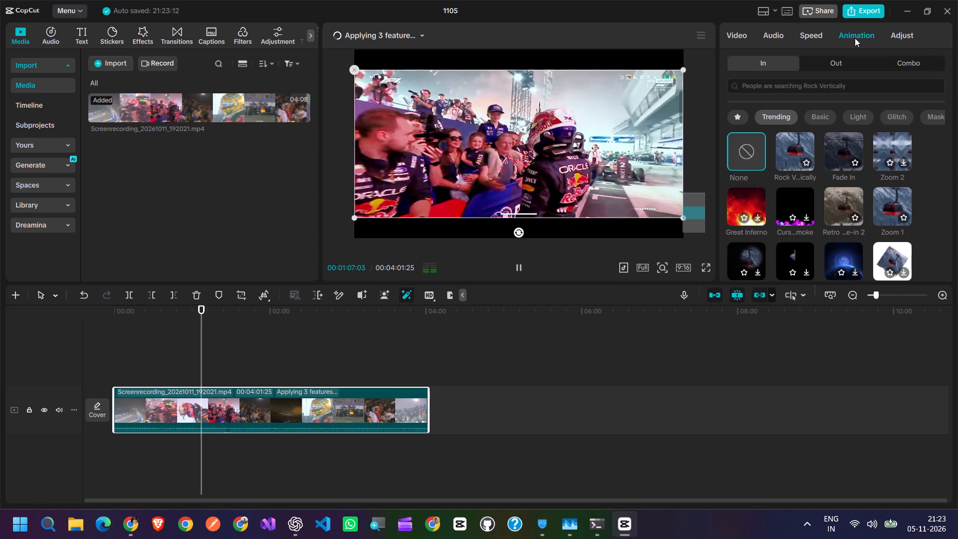
pyautogui.click(821, 39)
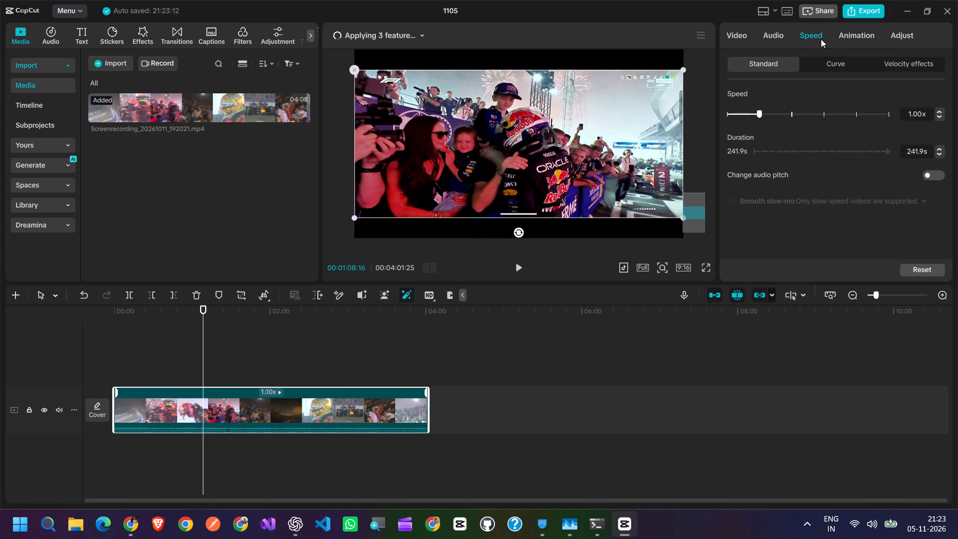
pyautogui.click(775, 34)
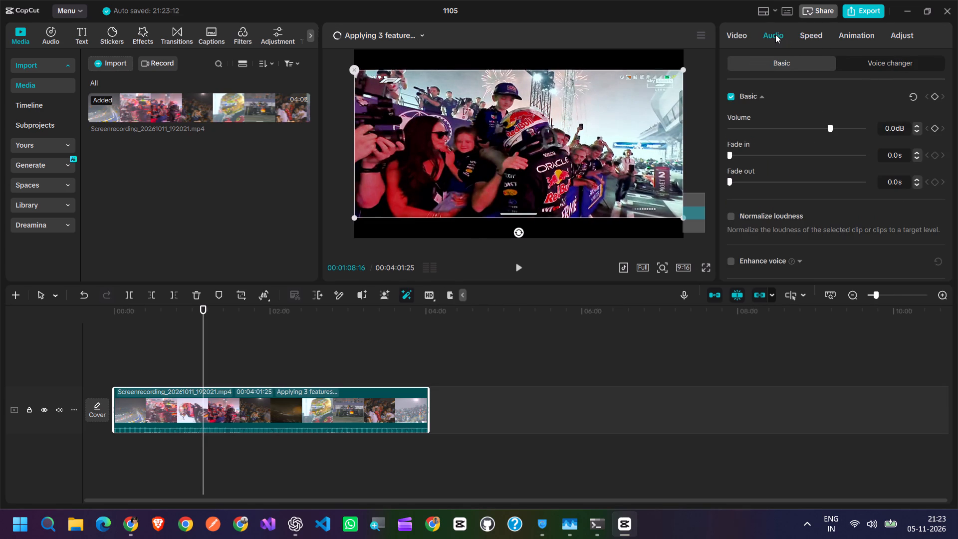
pyautogui.click(832, 125)
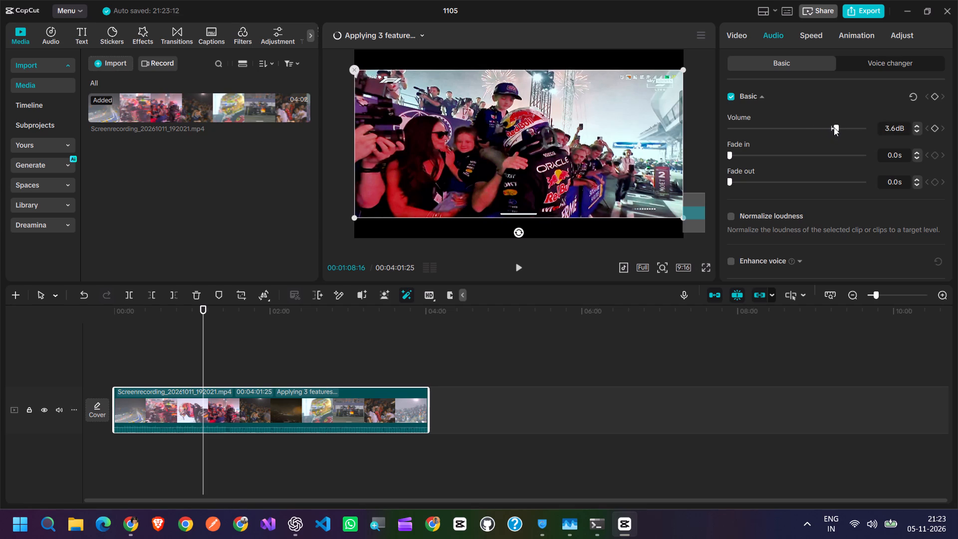
pyautogui.click(521, 268)
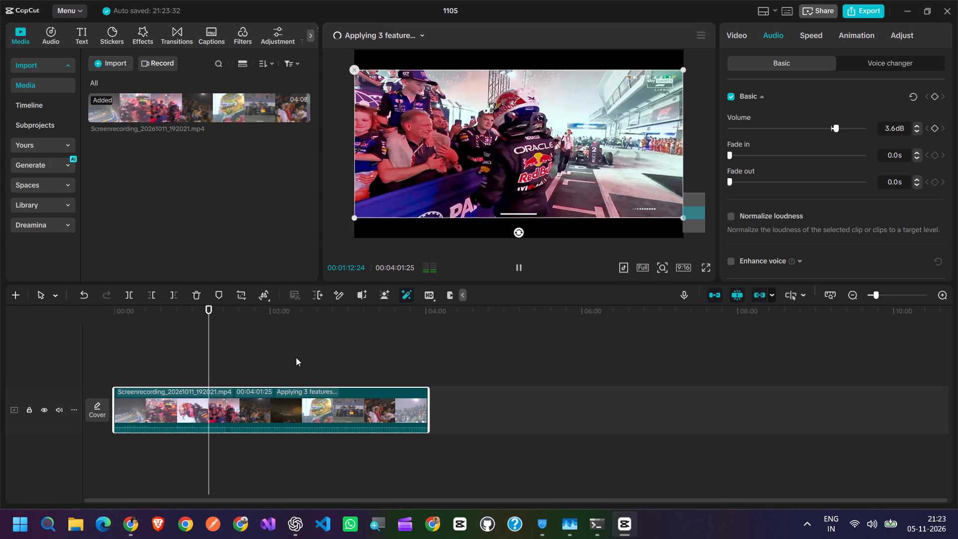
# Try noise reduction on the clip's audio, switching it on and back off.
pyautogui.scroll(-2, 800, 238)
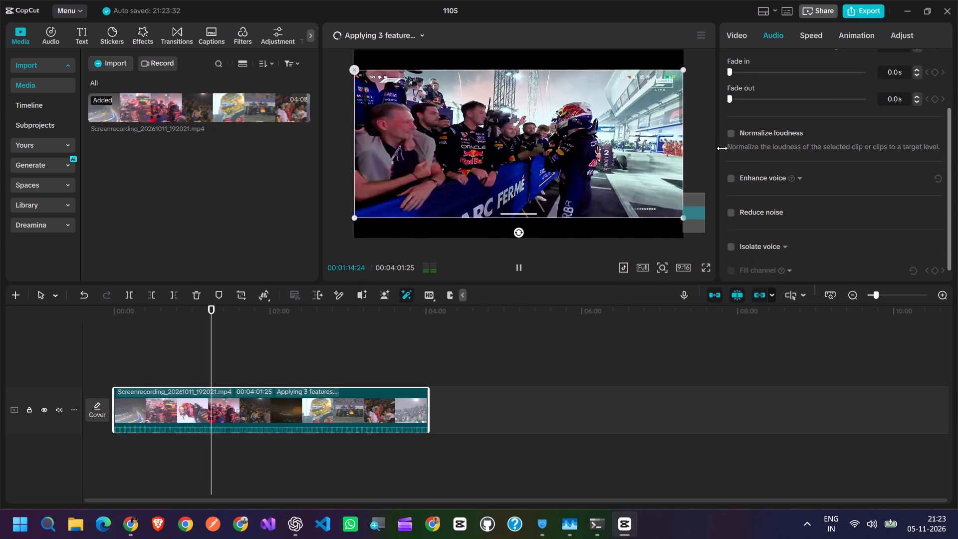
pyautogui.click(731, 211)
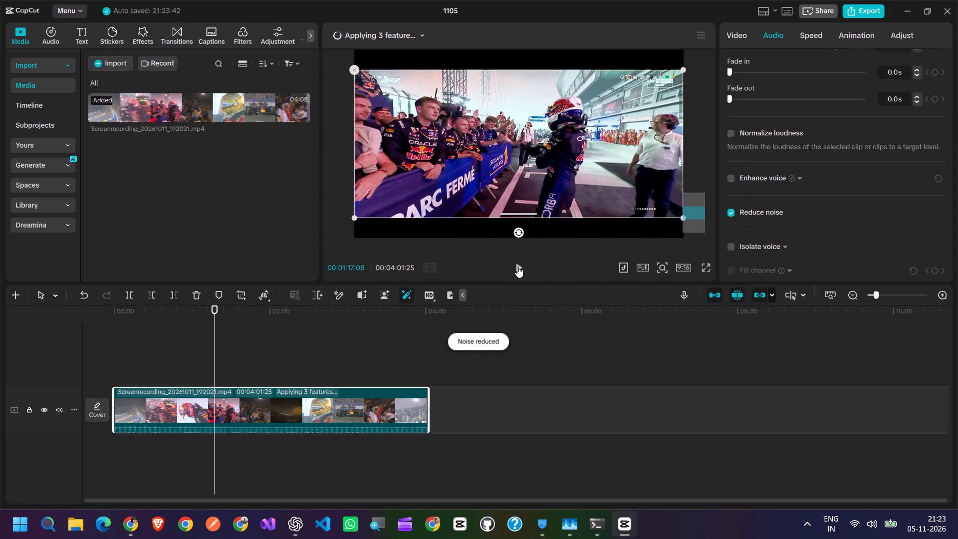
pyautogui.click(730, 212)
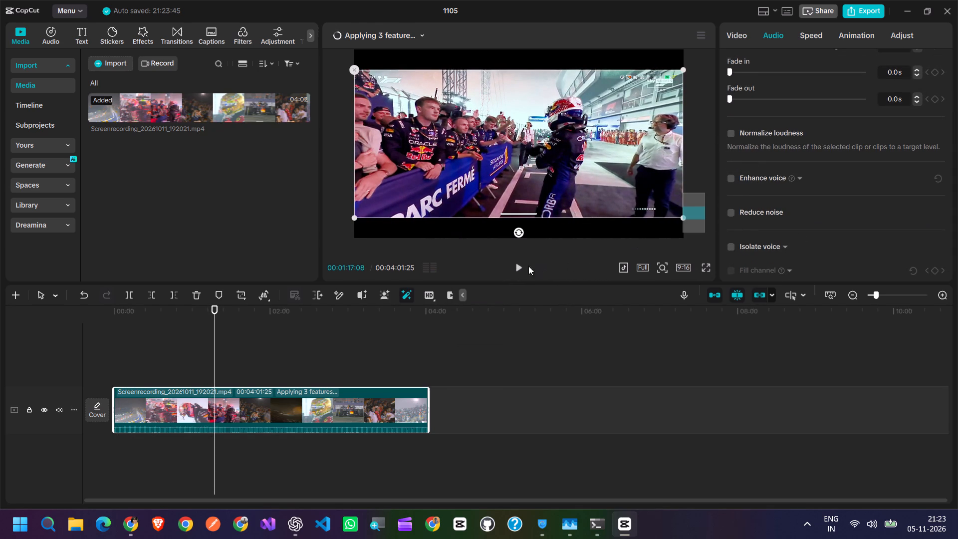
# Review the footage from 00:01:17:08 to the clip's end, playing from several points and skimming the last part.
pyautogui.click(517, 266)
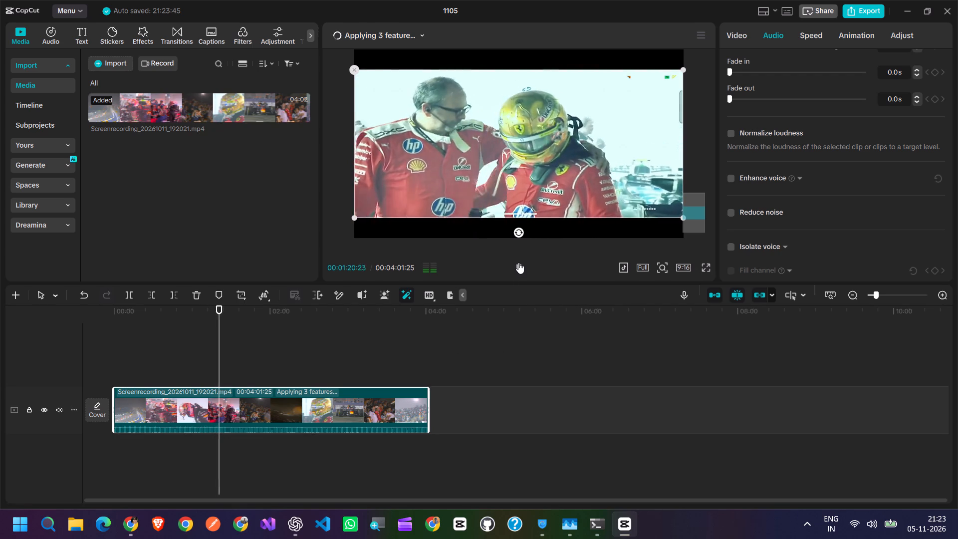
pyautogui.click(267, 349)
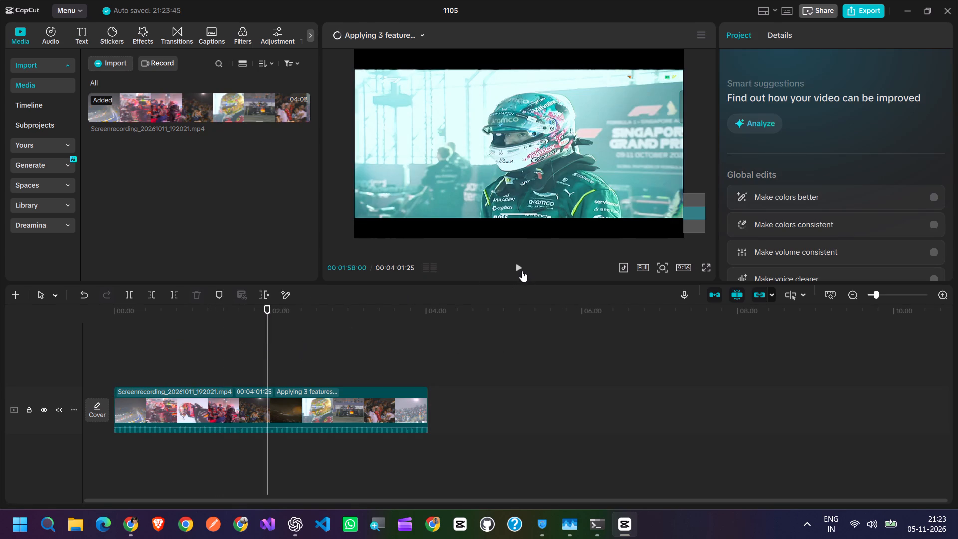
pyautogui.click(519, 264)
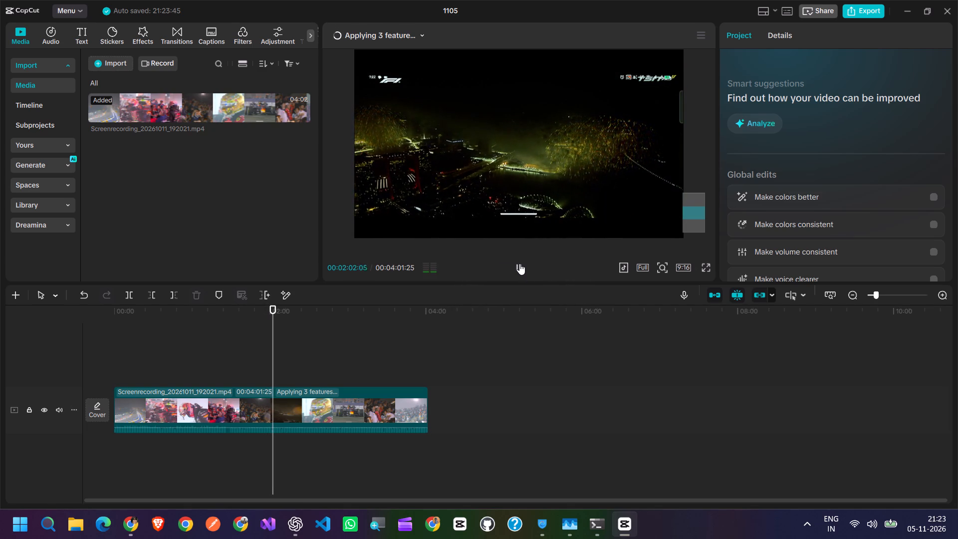
pyautogui.click(323, 350)
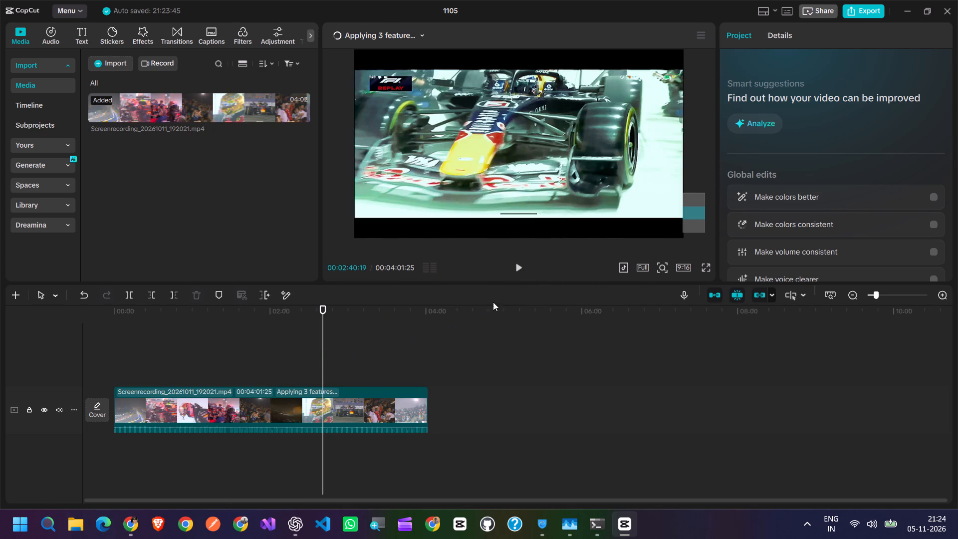
pyautogui.click(521, 265)
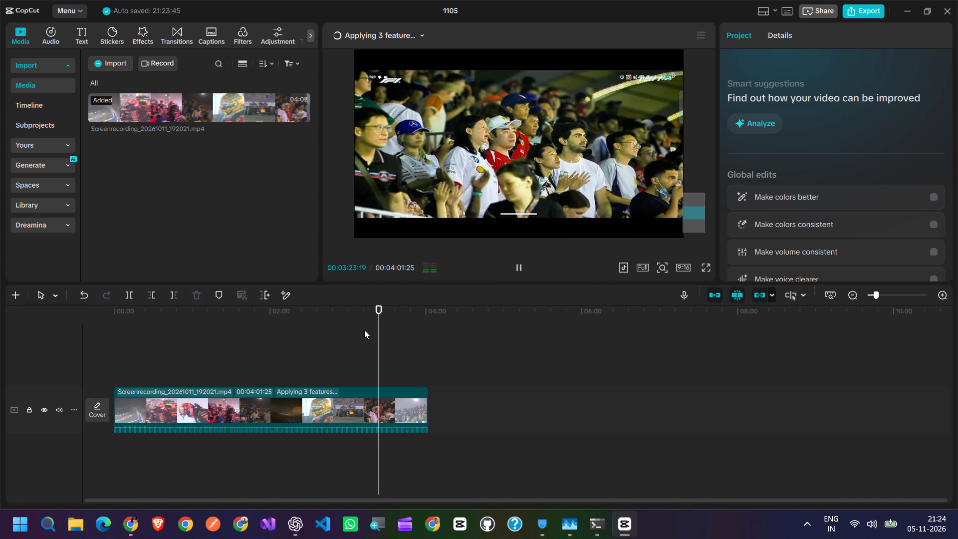
pyautogui.moveTo(381, 309); pyautogui.dragTo(397, 309)
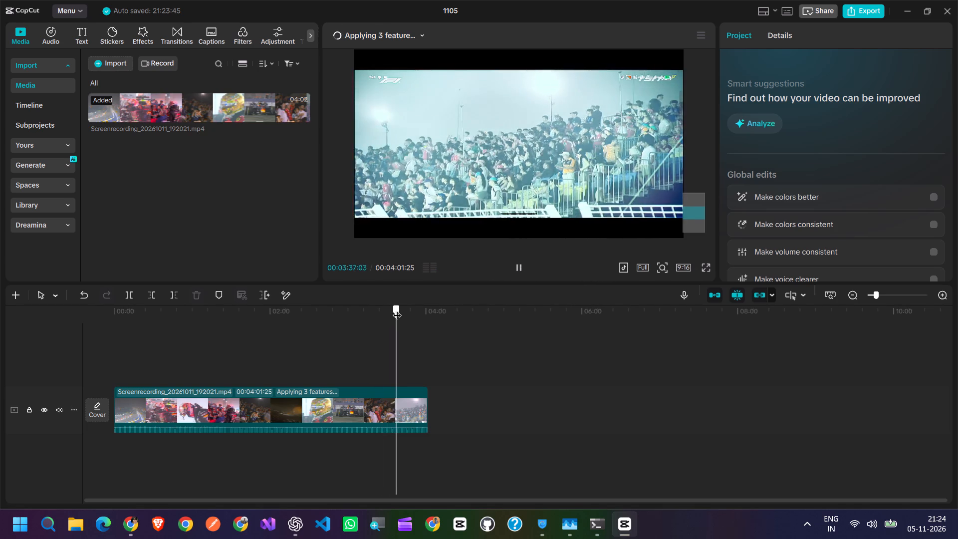
pyautogui.moveTo(397, 309); pyautogui.dragTo(423, 309)
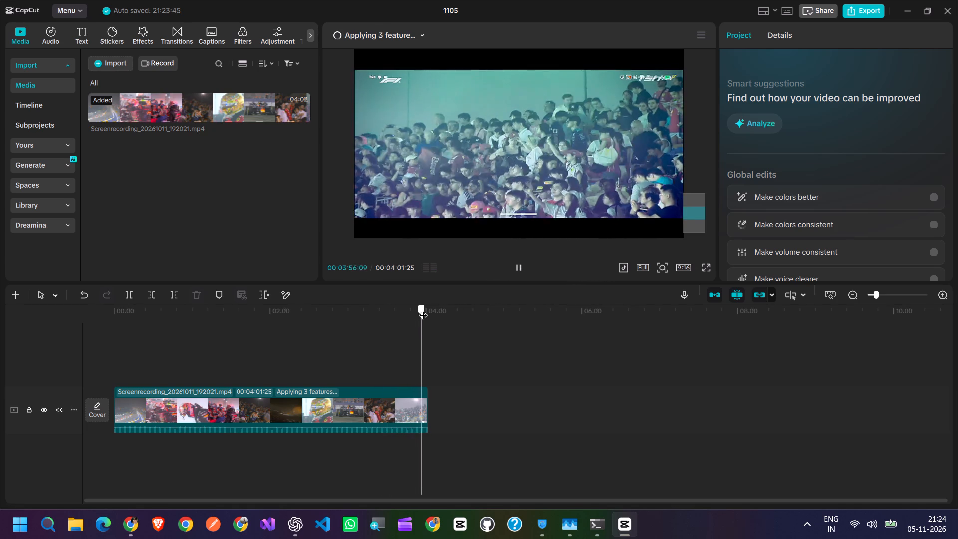
pyautogui.moveTo(423, 309); pyautogui.dragTo(435, 306)
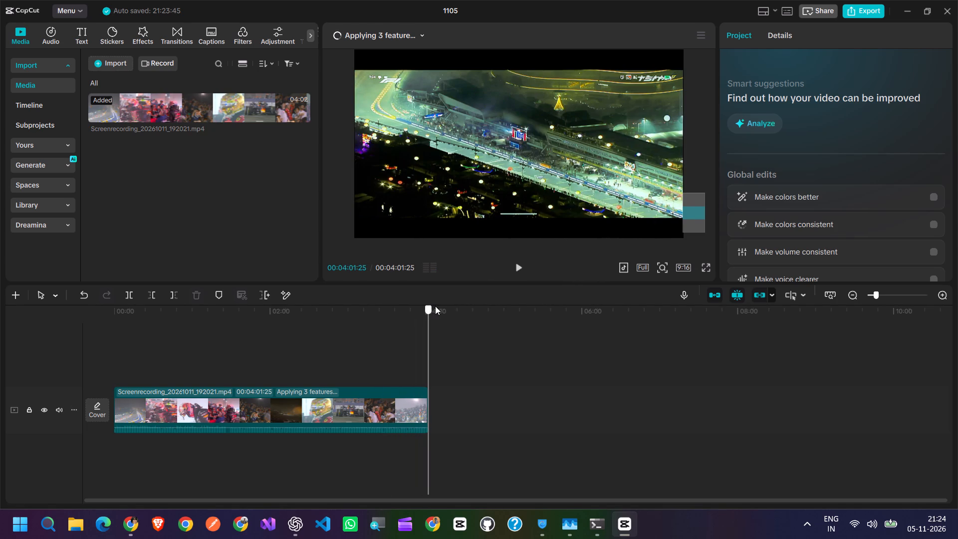
pyautogui.moveTo(435, 306); pyautogui.dragTo(436, 306)
# Delete everything before 00:02:31:01, where the driver in the white shirt looks down, from the clip.
pyautogui.moveTo(426, 307); pyautogui.dragTo(308, 308)
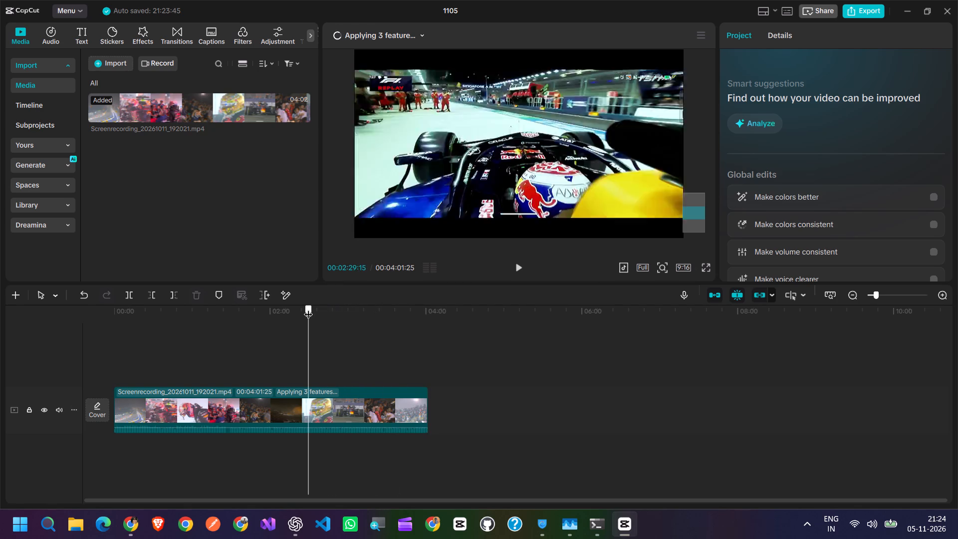
pyautogui.moveTo(308, 308); pyautogui.dragTo(261, 322)
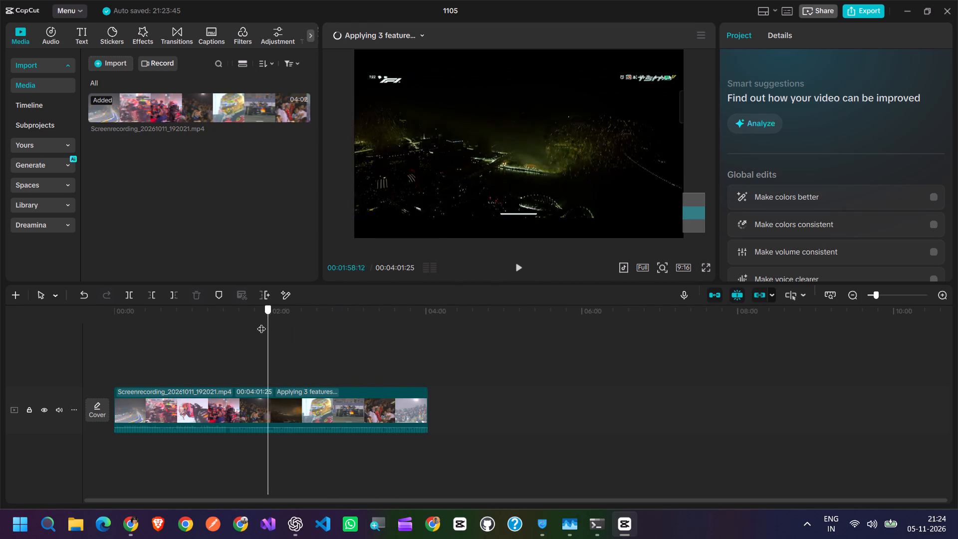
pyautogui.moveTo(261, 322); pyautogui.dragTo(225, 330)
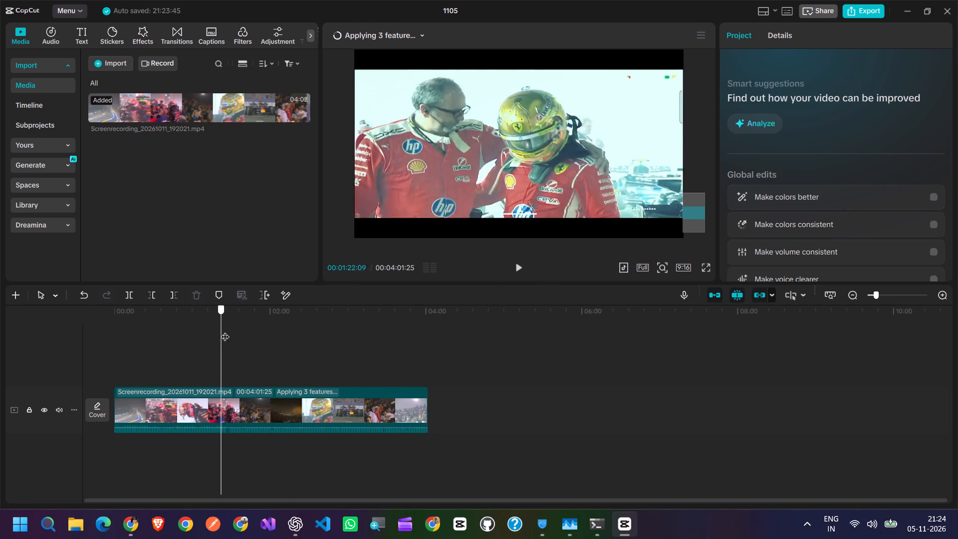
pyautogui.moveTo(225, 330); pyautogui.dragTo(261, 333)
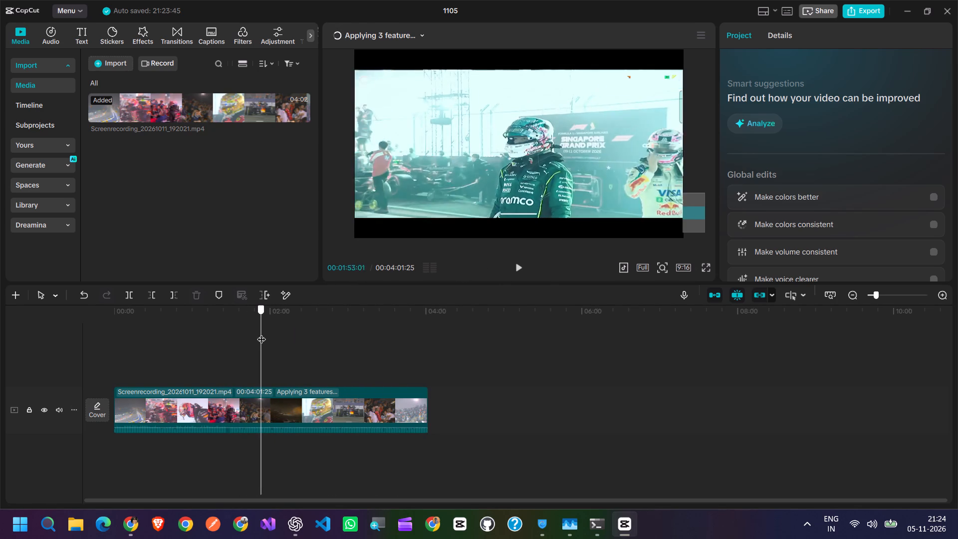
pyautogui.moveTo(261, 333); pyautogui.dragTo(311, 333)
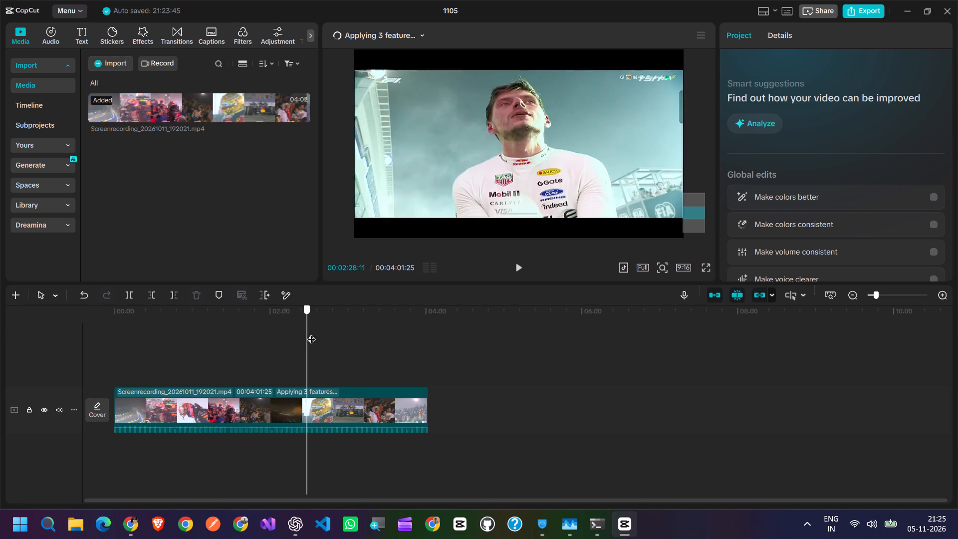
pyautogui.moveTo(311, 333); pyautogui.dragTo(308, 333)
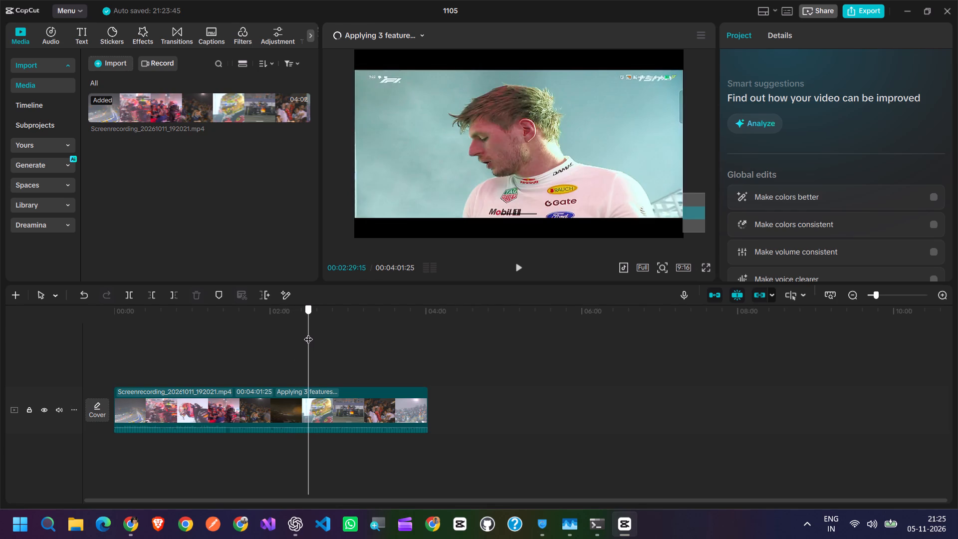
pyautogui.moveTo(308, 333); pyautogui.dragTo(310, 333)
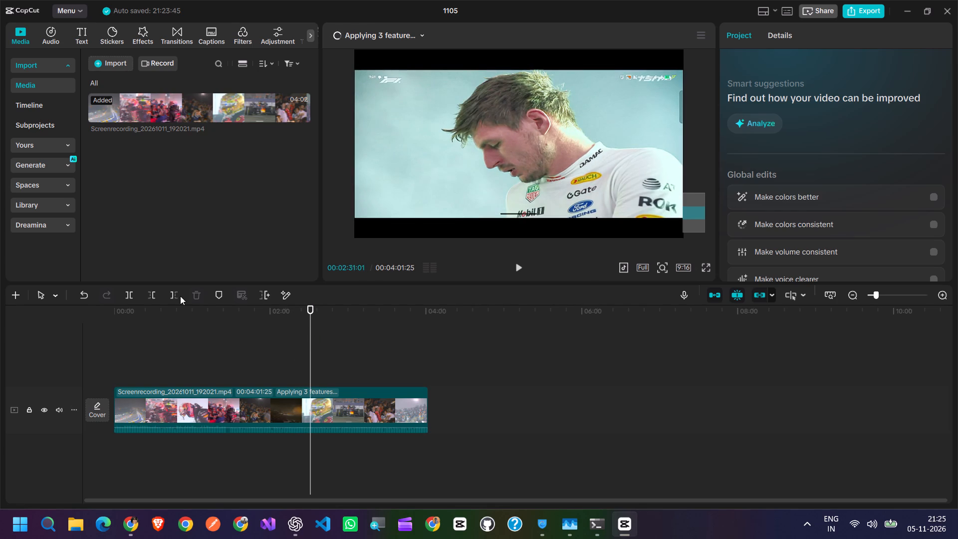
pyautogui.click(150, 292)
# Play the new opening and trim about 2.5 seconds off the clip's start, up to the Max Verstappen title graphic.
pyautogui.click(521, 268)
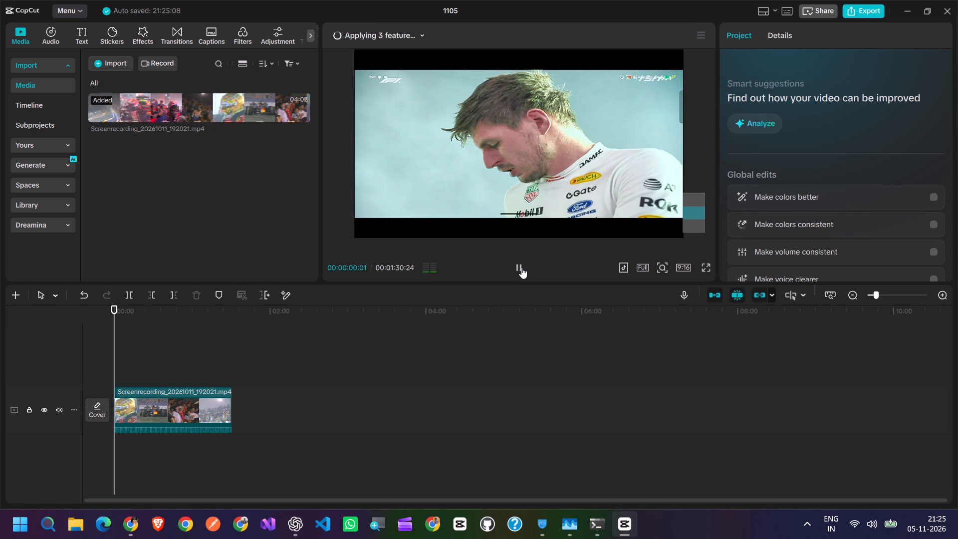
pyautogui.click(520, 267)
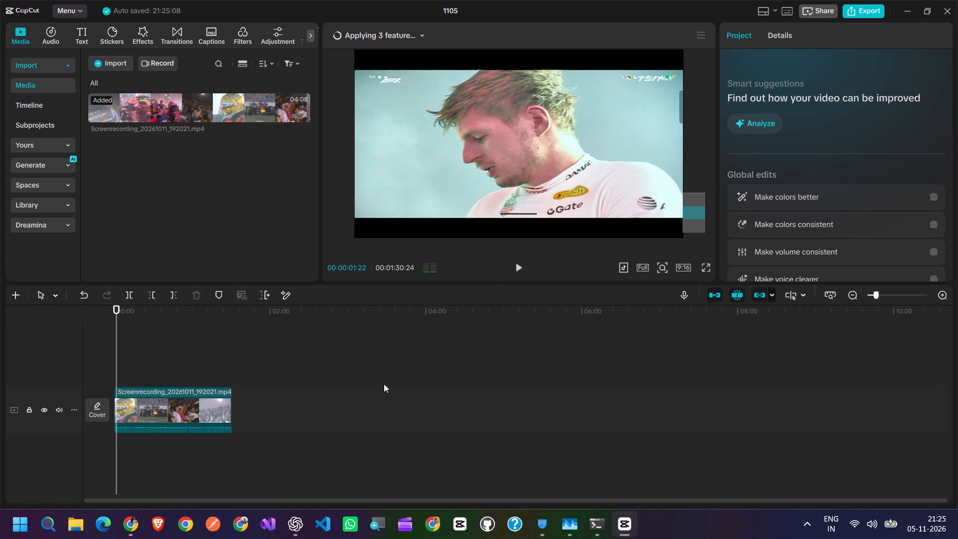
pyautogui.keyDown('ctrl'); pyautogui.scroll(16, 226, 417); pyautogui.keyUp('ctrl')
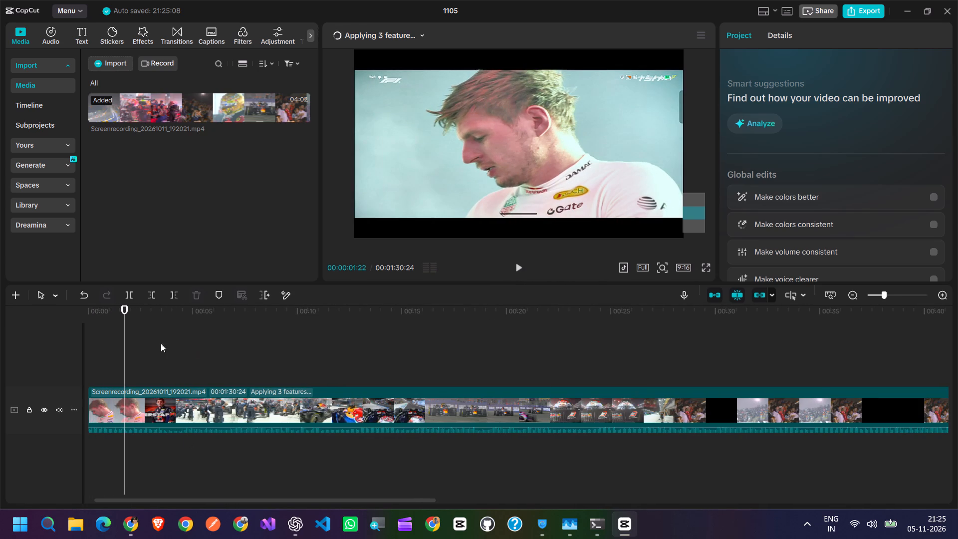
pyautogui.moveTo(126, 310); pyautogui.dragTo(145, 314)
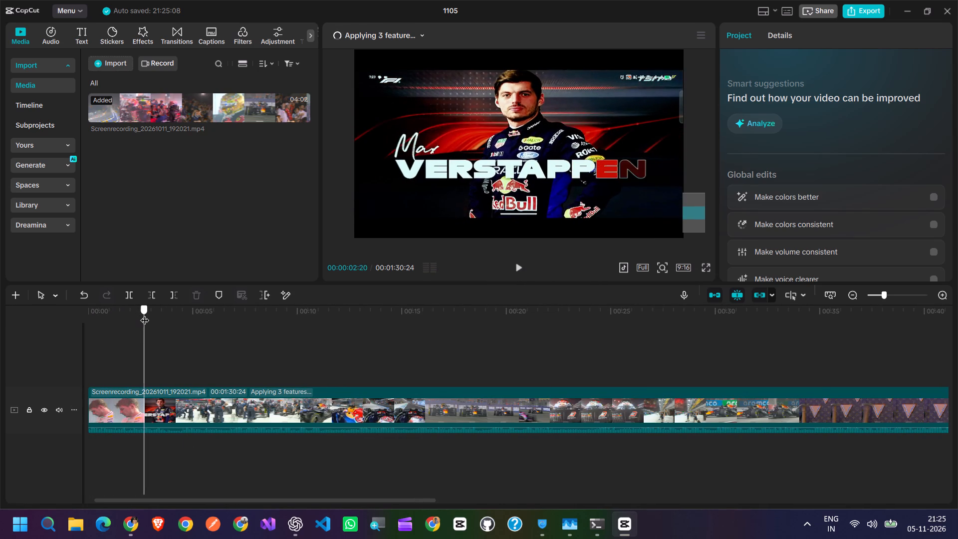
pyautogui.moveTo(145, 314); pyautogui.dragTo(141, 314)
pyautogui.click(150, 295)
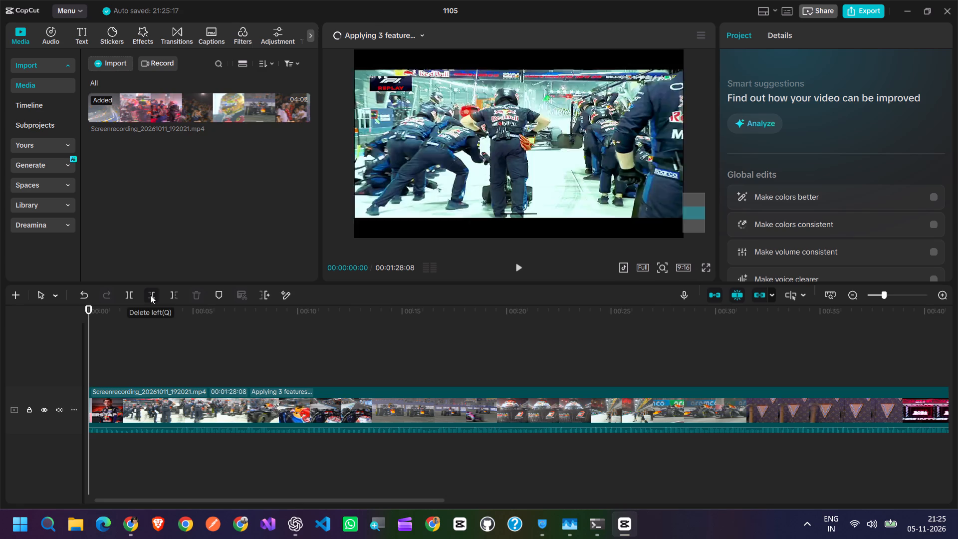
# Play the trimmed video from its start up to the pit-lane fireworks shot around 00:00:23:11.
pyautogui.click(517, 266)
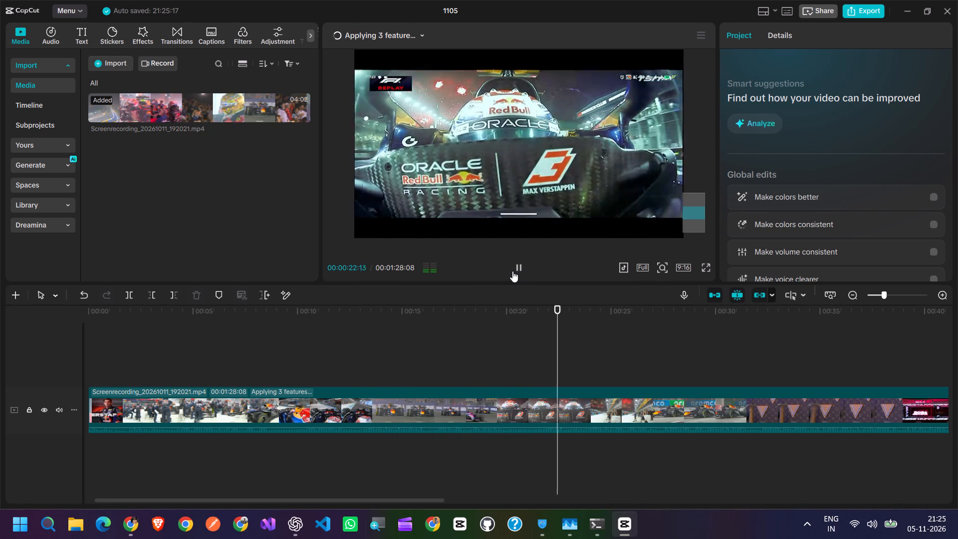
pyautogui.click(520, 267)
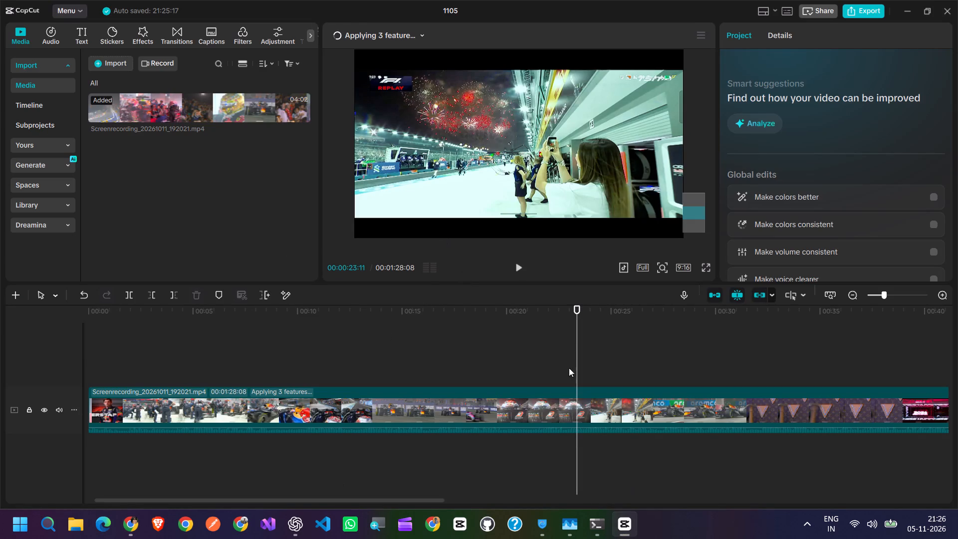
# Find where the Red Bull cockpit close-up changes to the pit-lane fireworks shot and split the clip just before it, at 00:00:22:14.
pyautogui.click(516, 261)
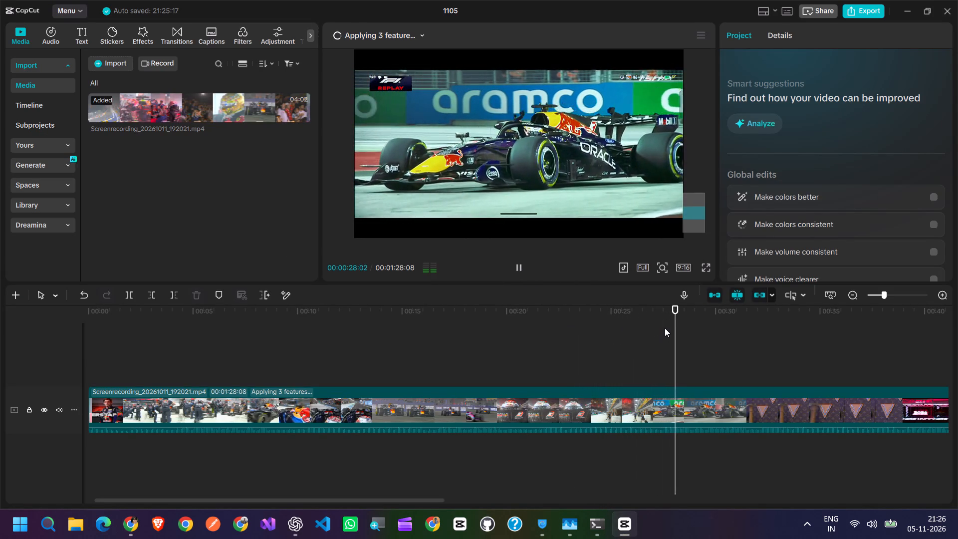
pyautogui.moveTo(695, 329); pyautogui.dragTo(660, 339)
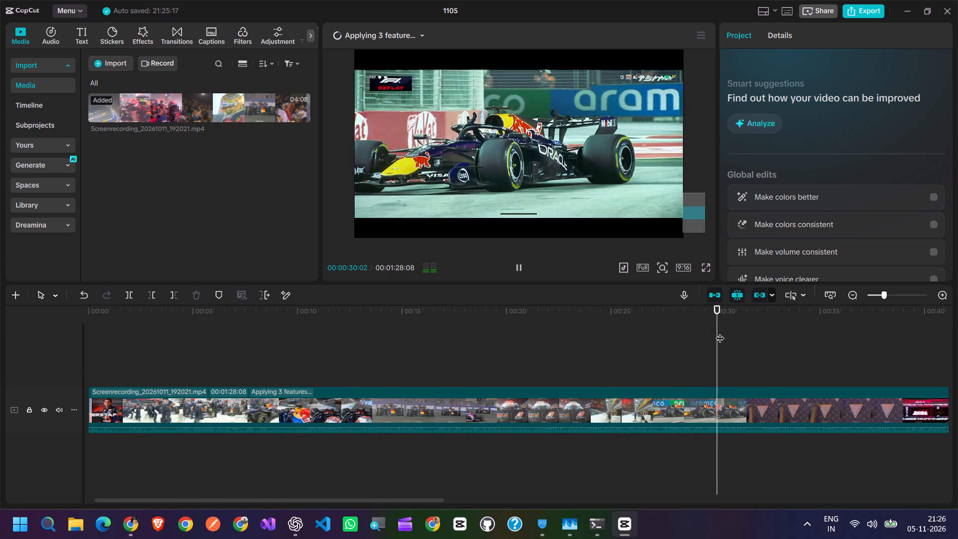
pyautogui.moveTo(723, 313); pyautogui.dragTo(534, 354)
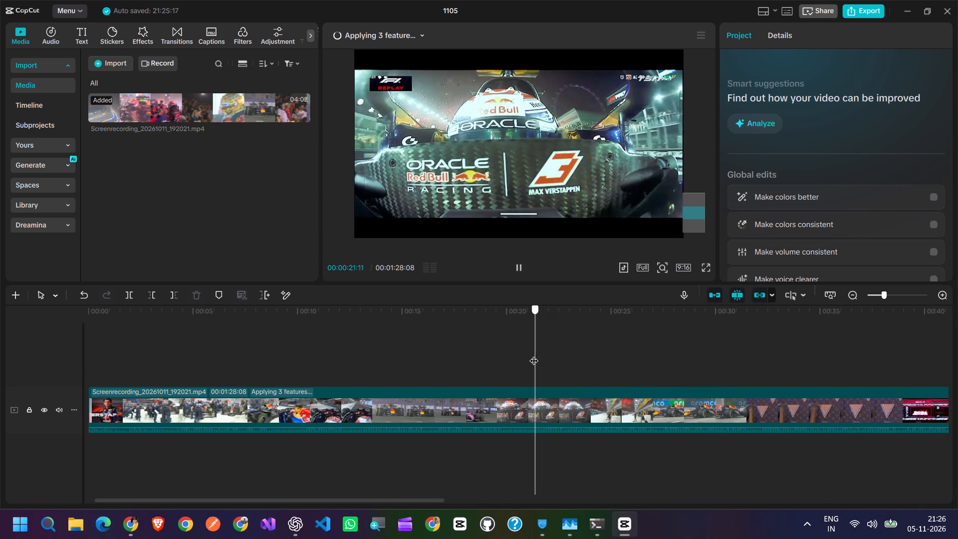
pyautogui.moveTo(534, 354); pyautogui.dragTo(588, 357)
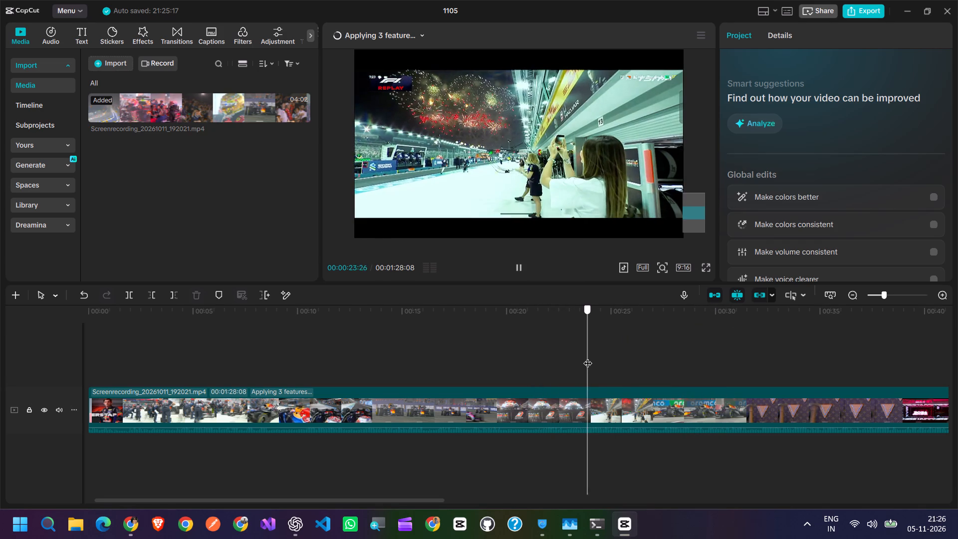
pyautogui.moveTo(588, 357); pyautogui.dragTo(571, 361)
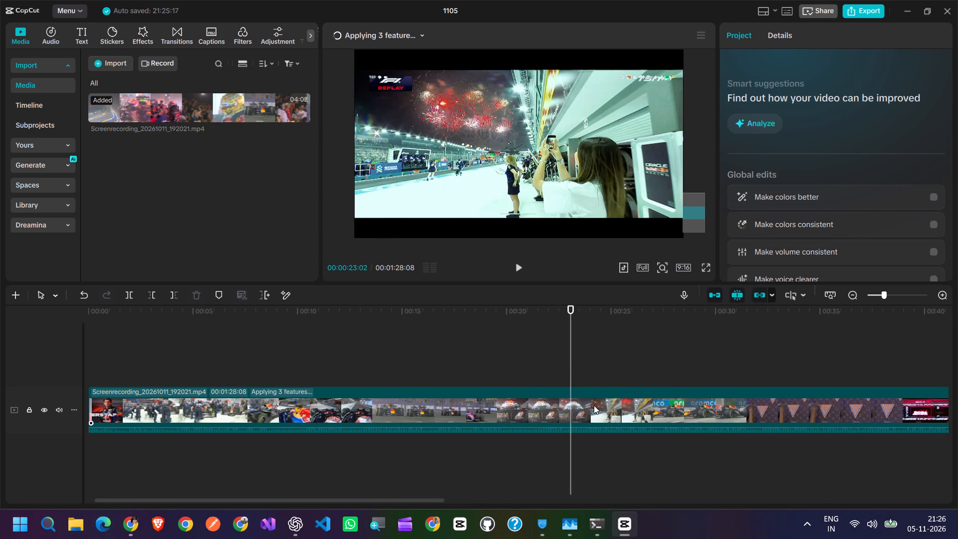
pyautogui.keyDown('ctrl'); pyautogui.scroll(17, 594, 405); pyautogui.keyUp('ctrl')
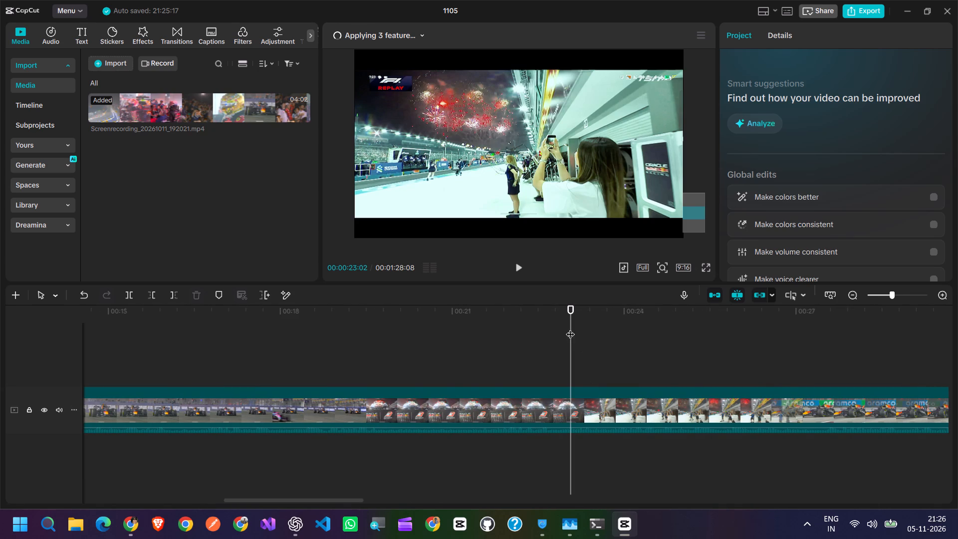
pyautogui.moveTo(568, 306); pyautogui.dragTo(583, 306)
pyautogui.click(512, 269)
pyautogui.click(512, 269)
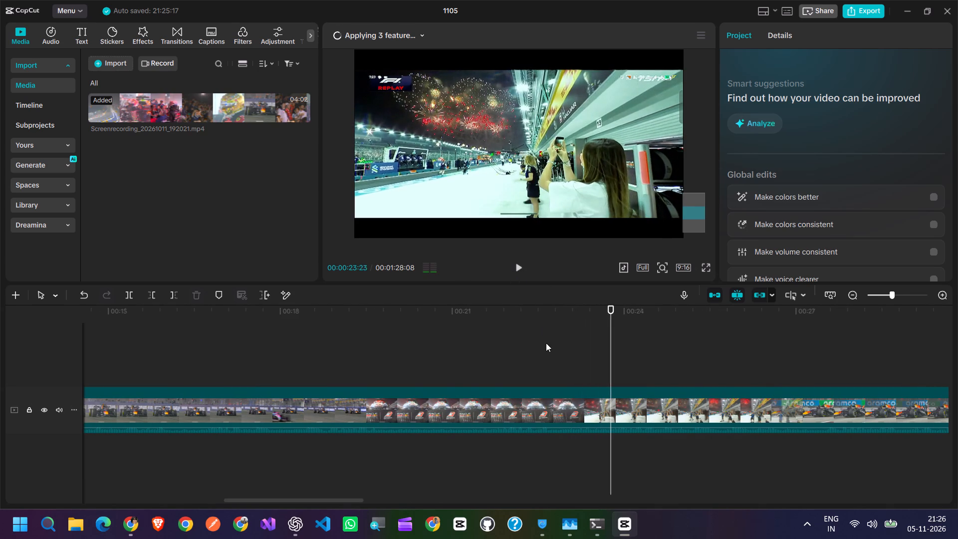
pyautogui.click(546, 343)
pyautogui.click(517, 260)
pyautogui.click(517, 260)
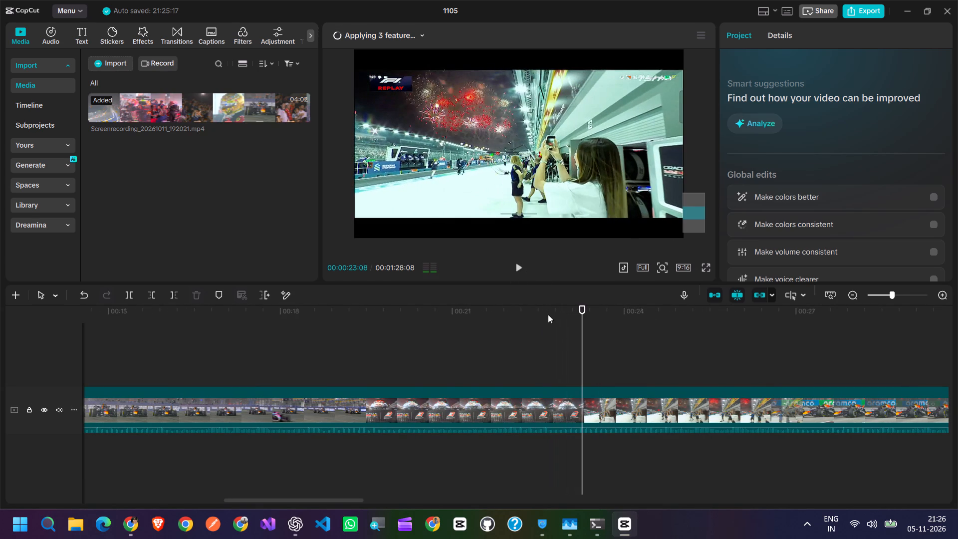
pyautogui.click(534, 317)
pyautogui.keyDown('ctrl'); pyautogui.scroll(16, 587, 418); pyautogui.keyUp('ctrl')
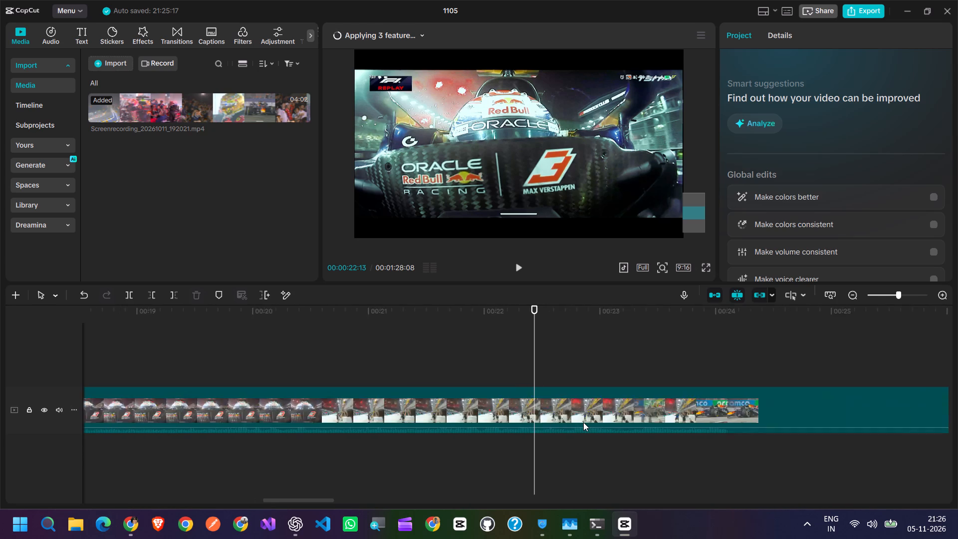
pyautogui.moveTo(535, 312); pyautogui.dragTo(564, 319)
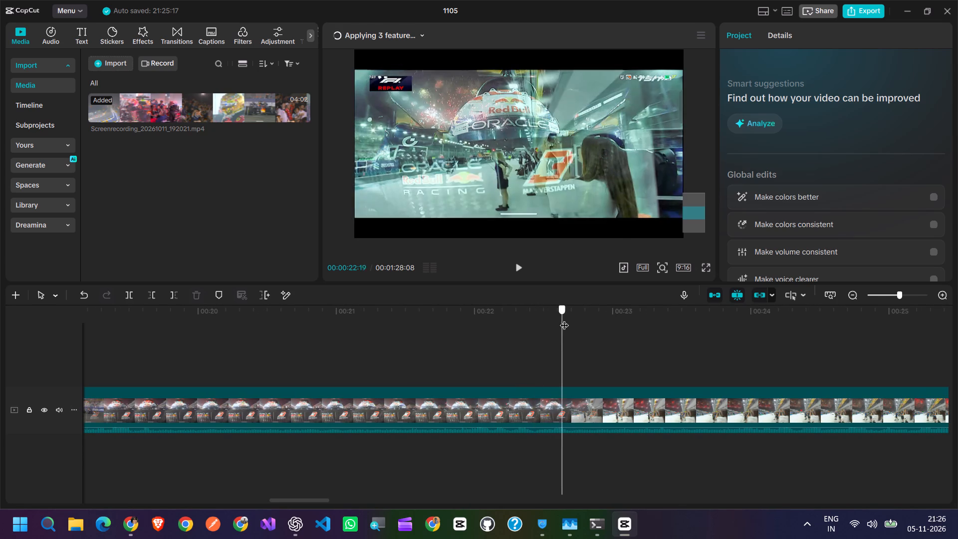
pyautogui.moveTo(564, 319); pyautogui.dragTo(538, 328)
pyautogui.click(130, 295)
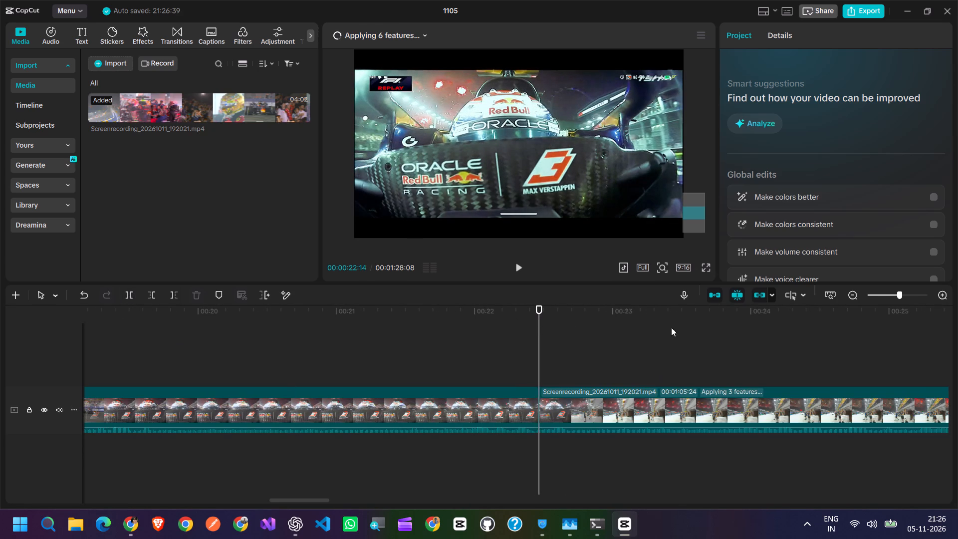
# Split the clip at 00:00:26:25, where the car passes the aramco boards, and delete the fireworks segment before it.
pyautogui.moveTo(540, 313); pyautogui.dragTo(818, 344)
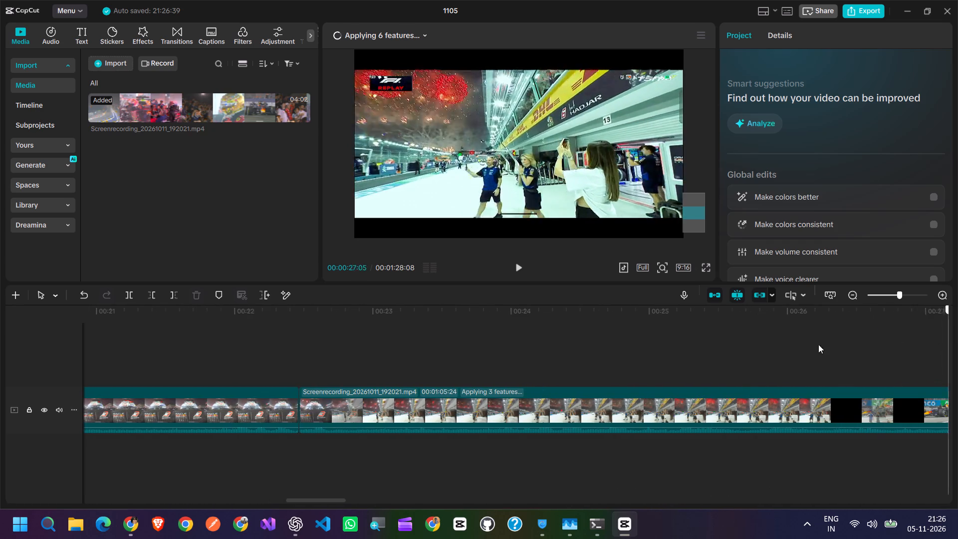
pyautogui.moveTo(818, 344); pyautogui.dragTo(836, 346)
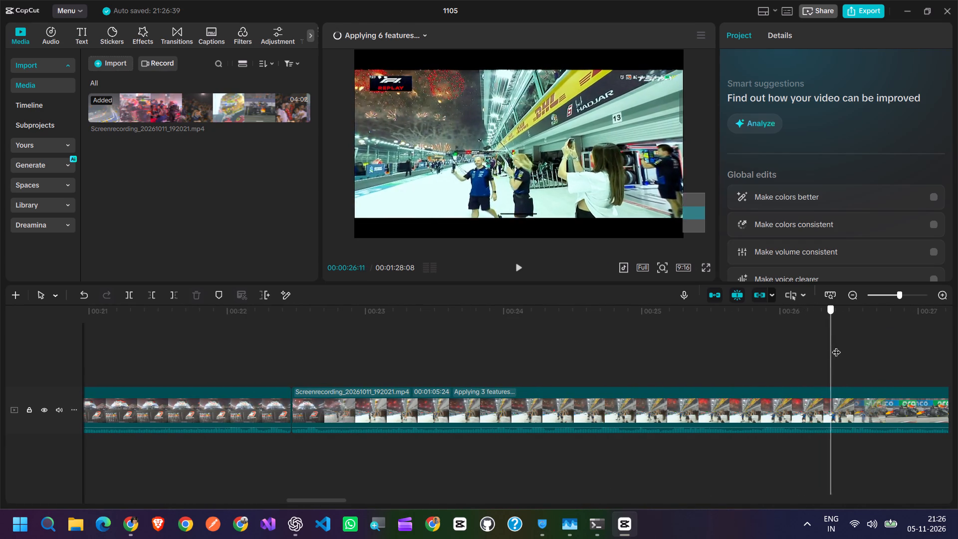
pyautogui.moveTo(836, 346); pyautogui.dragTo(855, 347)
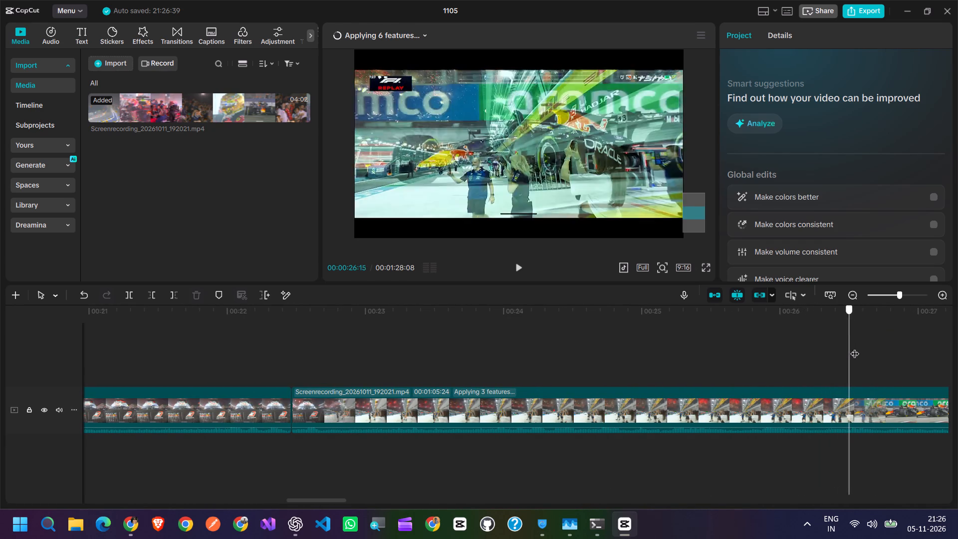
pyautogui.moveTo(855, 347); pyautogui.dragTo(893, 349)
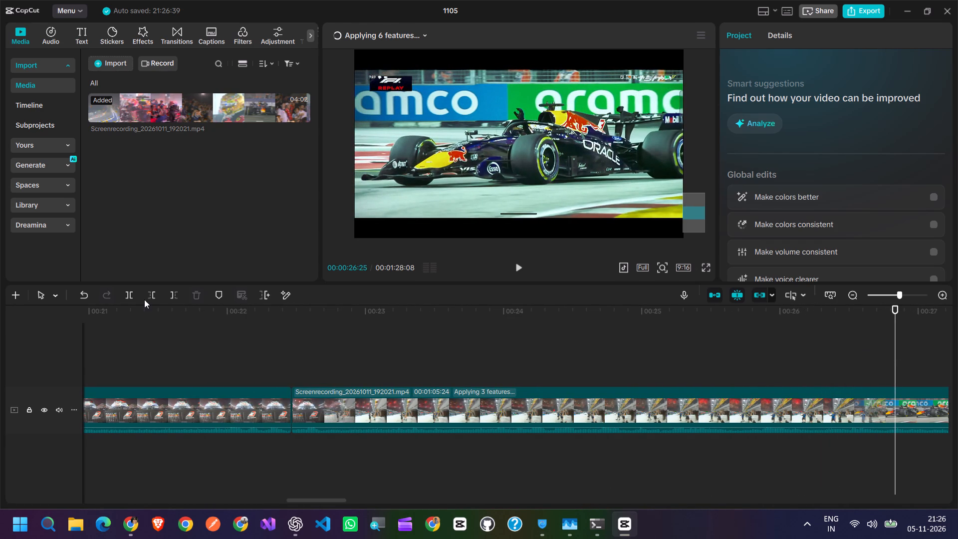
pyautogui.click(129, 294)
pyautogui.click(571, 414)
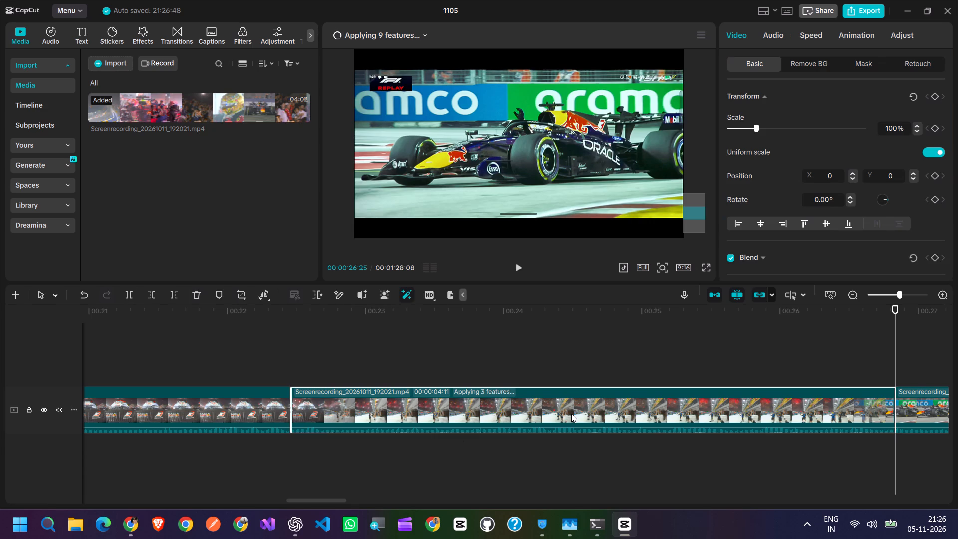
pyautogui.press('BackSpace')
# Play across the new join from 00:00:22:02 and delete everything after 00:00:44:09, at the F1 logo transition.
pyautogui.click(236, 353)
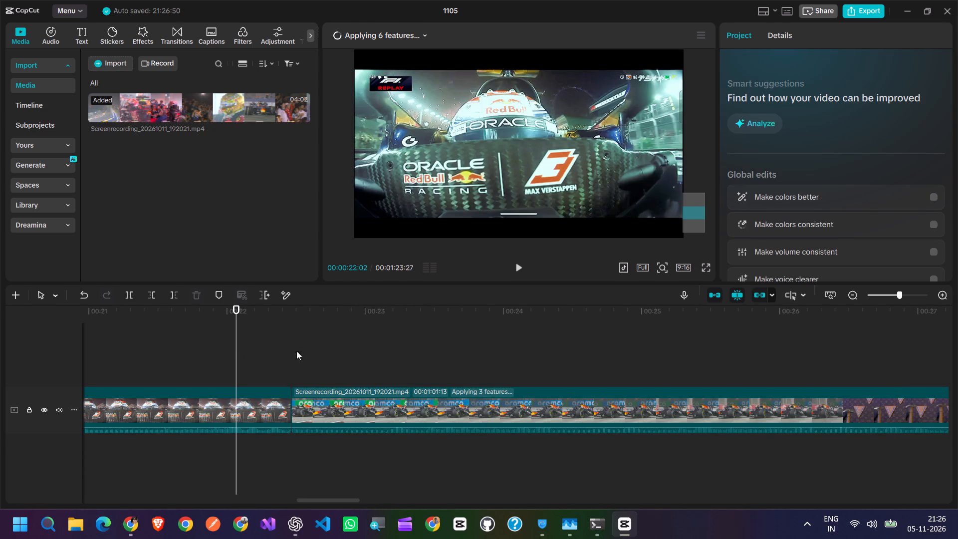
pyautogui.click(508, 268)
pyautogui.click(518, 265)
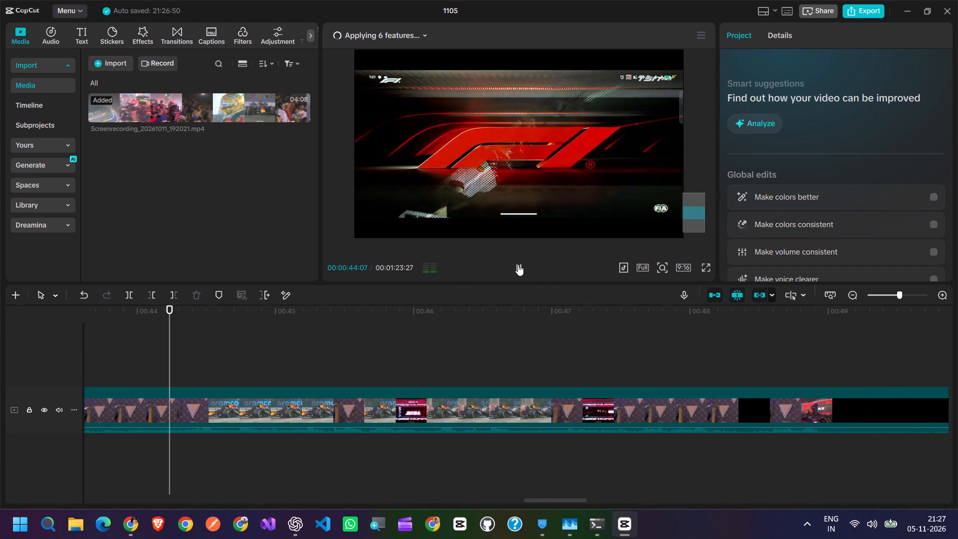
pyautogui.click(518, 265)
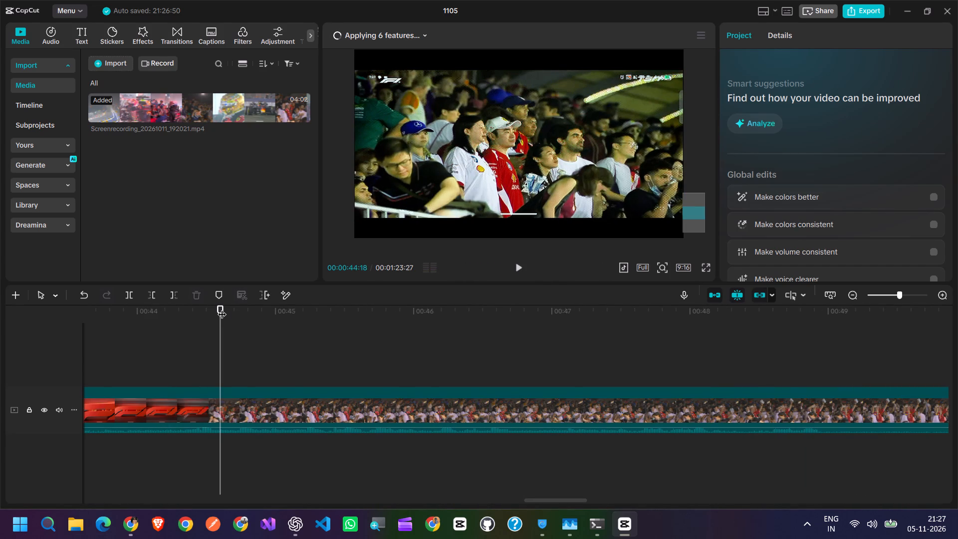
pyautogui.moveTo(222, 308); pyautogui.dragTo(181, 327)
pyautogui.click(176, 295)
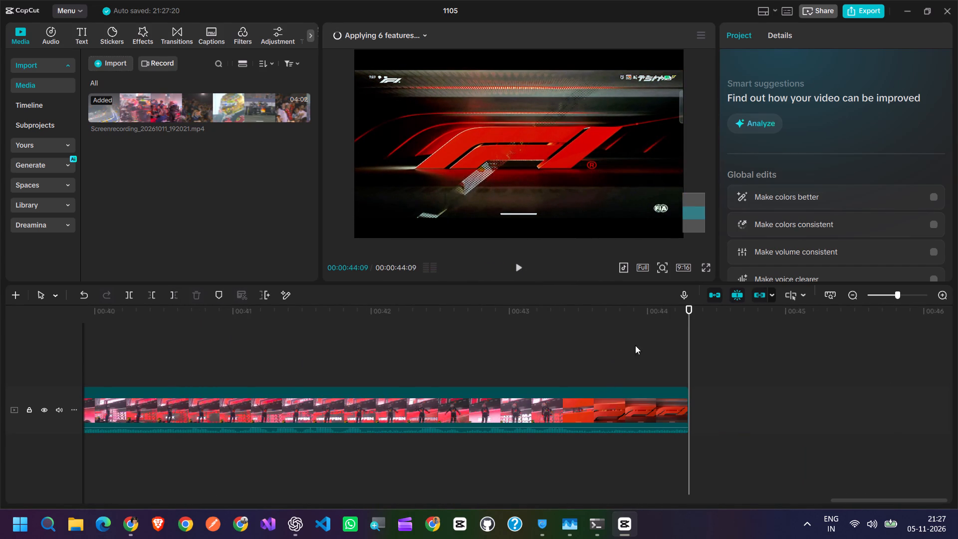
# Trim the video's end back to 00:00:43:05, while the driver is still standing on the car before the F1 logo.
pyautogui.moveTo(686, 324); pyautogui.dragTo(473, 361)
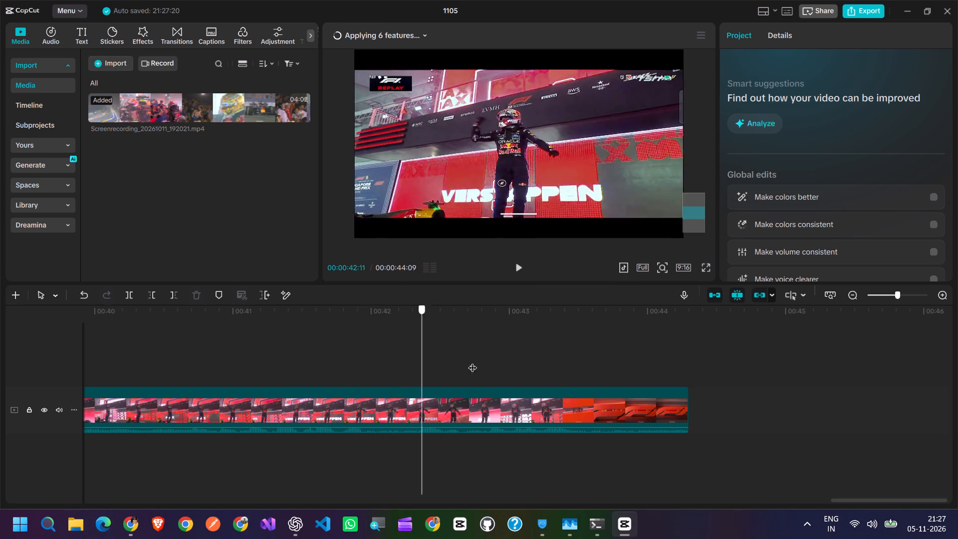
pyautogui.moveTo(473, 361); pyautogui.dragTo(531, 368)
pyautogui.click(173, 296)
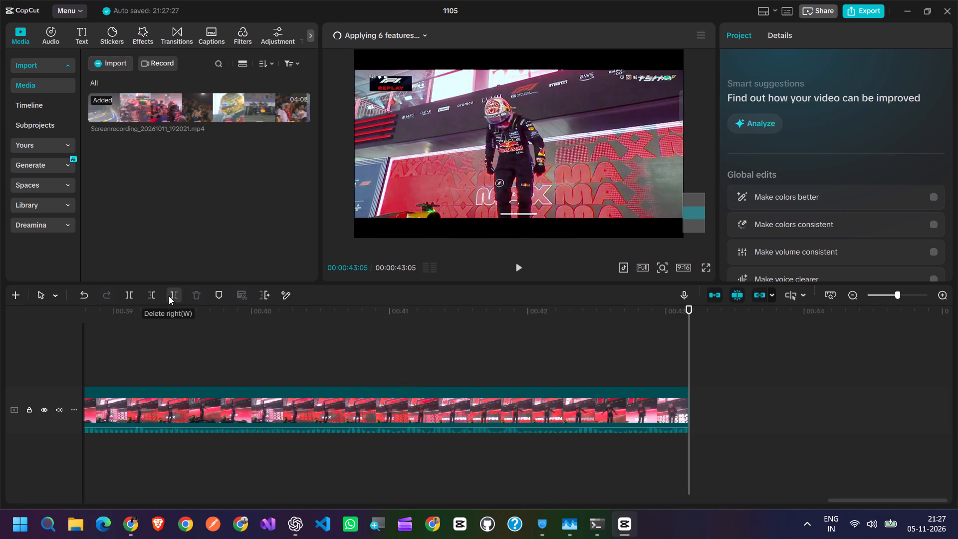
# Return to the start of the trimmed two-clip video and play its opening pit-stop footage.
pyautogui.moveTo(689, 308); pyautogui.dragTo(0, 317)
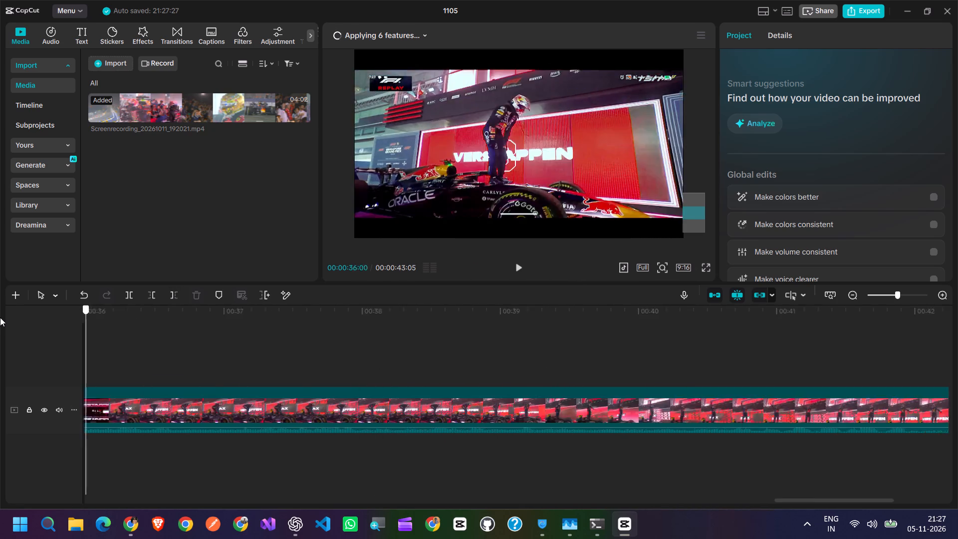
pyautogui.moveTo(0, 317); pyautogui.dragTo(0, 318)
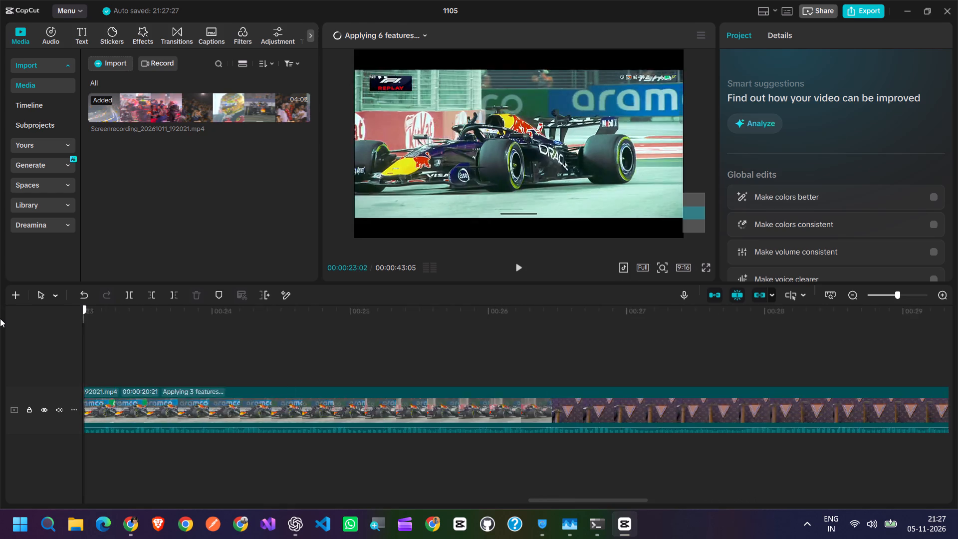
pyautogui.moveTo(0, 318); pyautogui.dragTo(0, 319)
pyautogui.keyDown('ctrl'); pyautogui.scroll(-9, 337, 388); pyautogui.keyUp('ctrl')
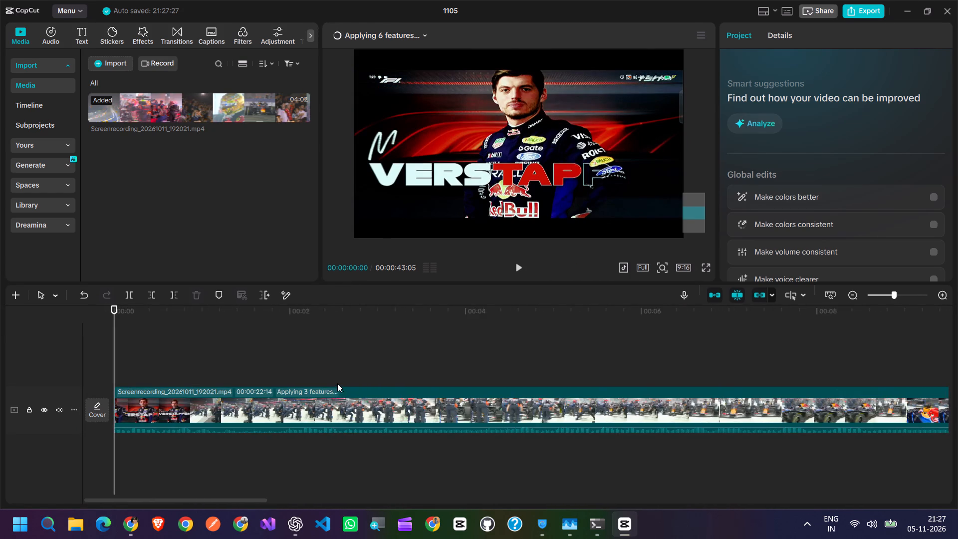
pyautogui.keyDown('ctrl'); pyautogui.scroll(-8, 337, 383); pyautogui.keyUp('ctrl')
pyautogui.keyDown('ctrl'); pyautogui.scroll(-19, 337, 383); pyautogui.keyUp('ctrl')
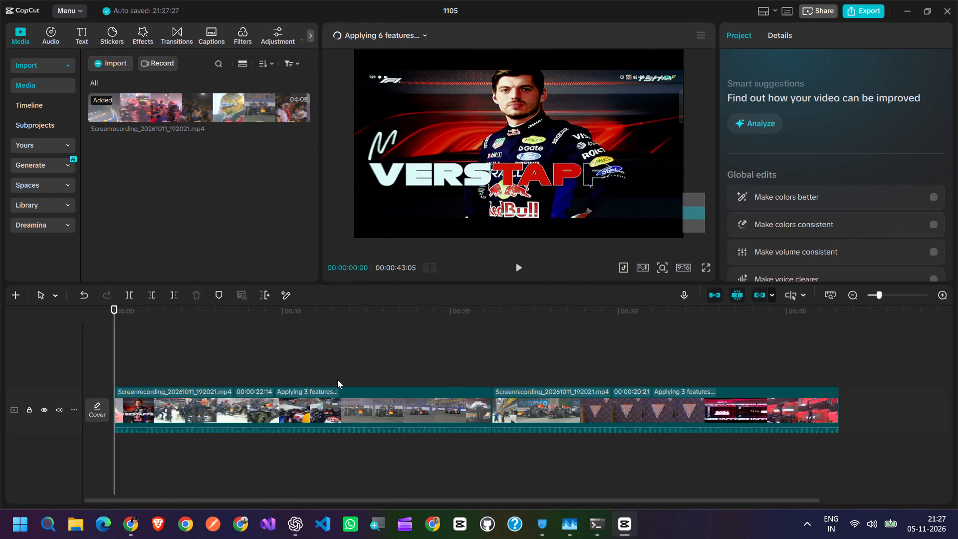
pyautogui.keyDown('ctrl'); pyautogui.scroll(-1, 337, 380); pyautogui.keyUp('ctrl')
pyautogui.click(517, 266)
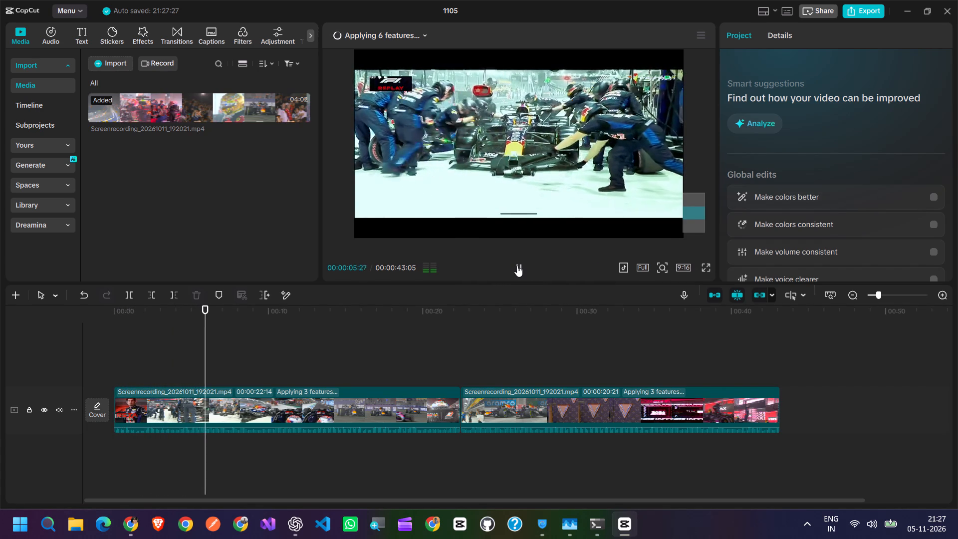
pyautogui.click(517, 266)
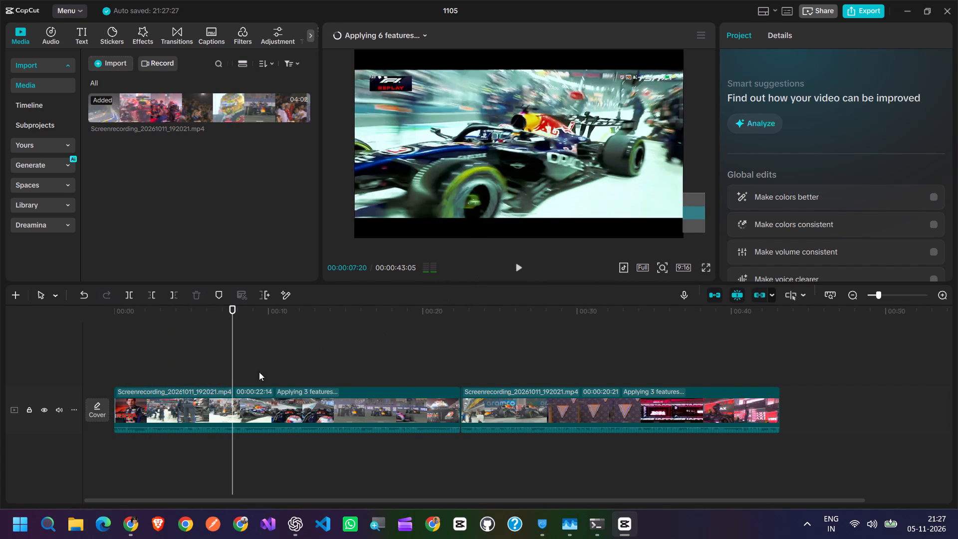
# Replay the video from about 00:00:01:01 into the on-track shots and check the progress of the features being applied.
pyautogui.keyDown('ctrl'); pyautogui.scroll(9, 171, 397); pyautogui.keyUp('ctrl')
pyautogui.moveTo(235, 333); pyautogui.dragTo(145, 352)
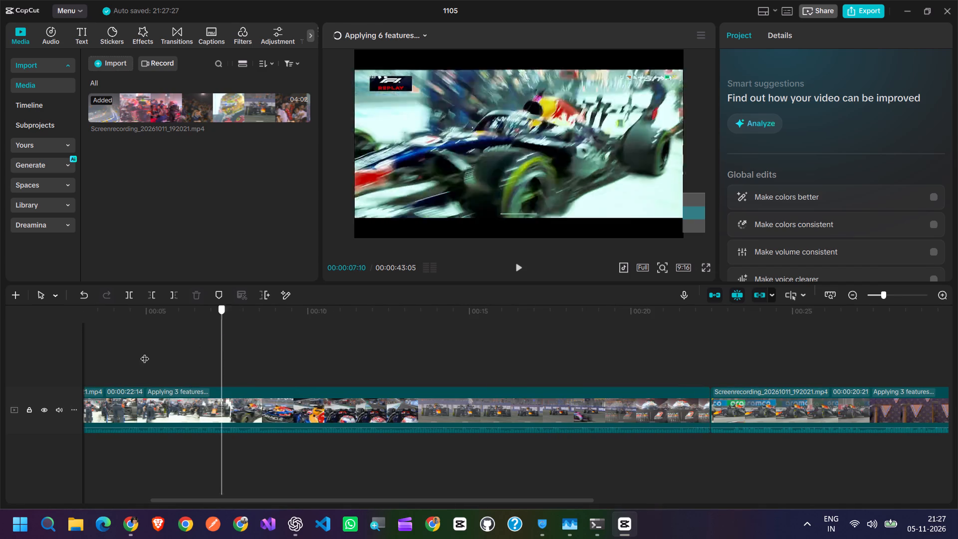
pyautogui.moveTo(145, 352); pyautogui.dragTo(170, 361)
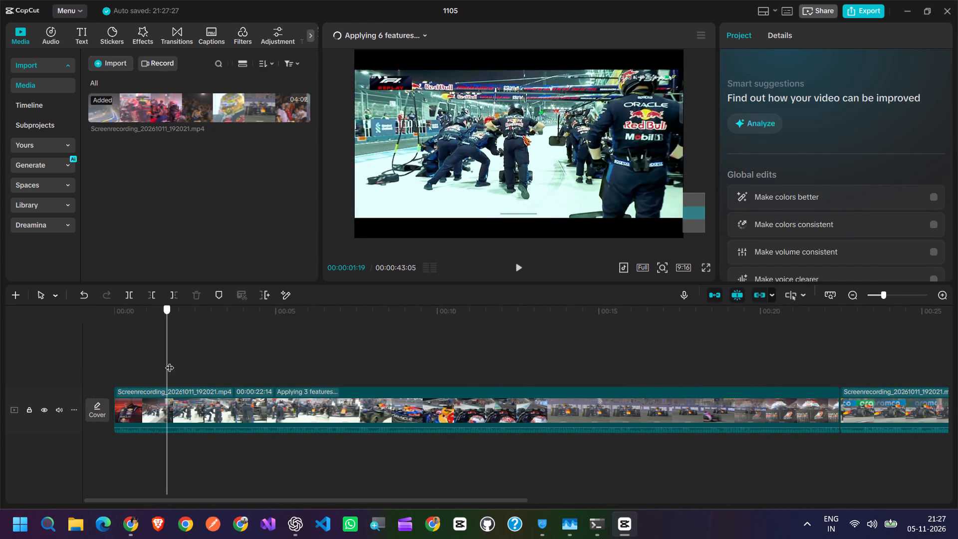
pyautogui.moveTo(170, 361); pyautogui.dragTo(145, 364)
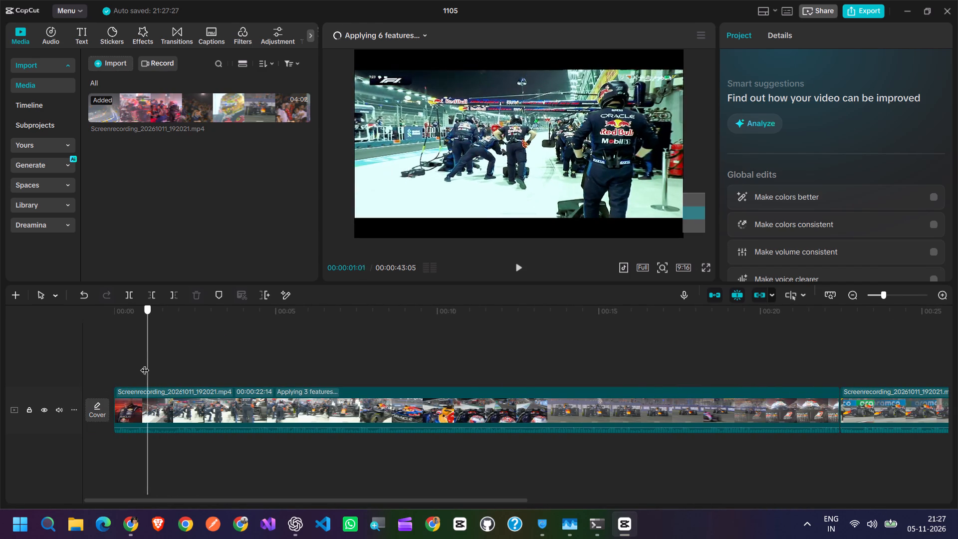
pyautogui.moveTo(145, 364); pyautogui.dragTo(144, 365)
pyautogui.click(515, 267)
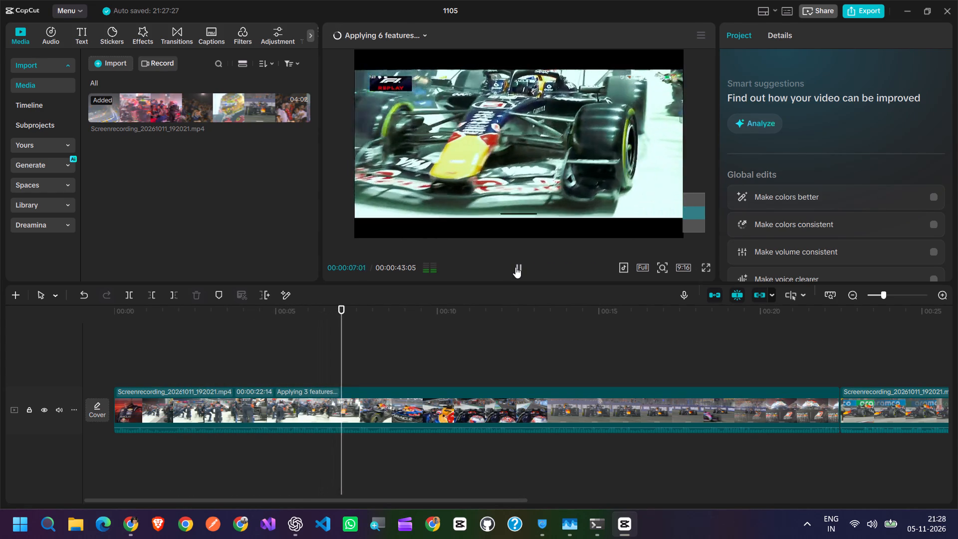
pyautogui.click(391, 31)
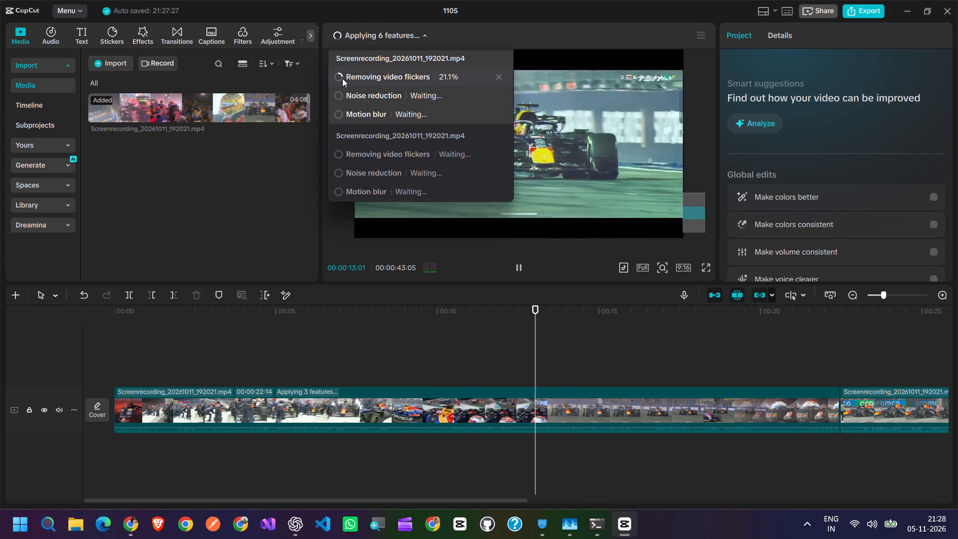
pyautogui.click(507, 26)
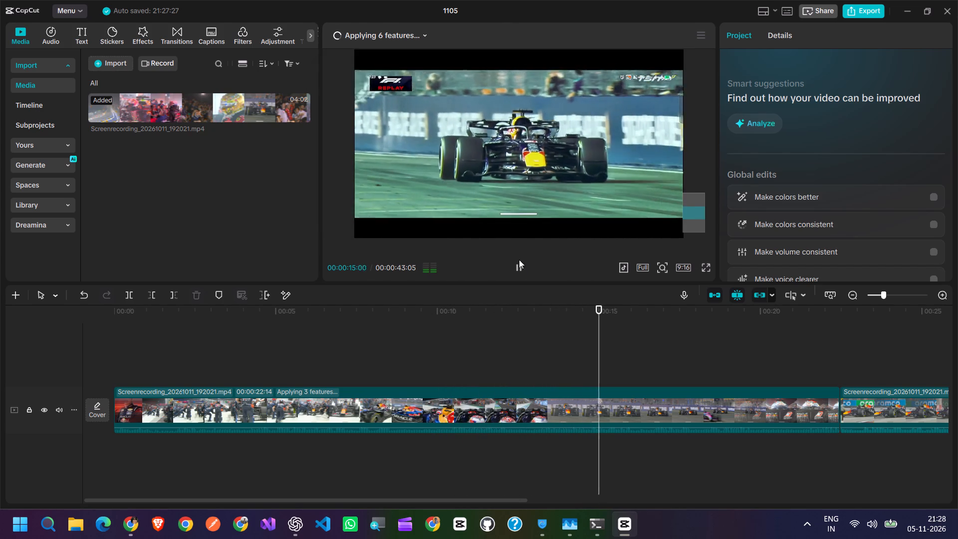
pyautogui.click(519, 267)
# Open the export settings and replace the video name with Sinapore.
pyautogui.click(858, 5)
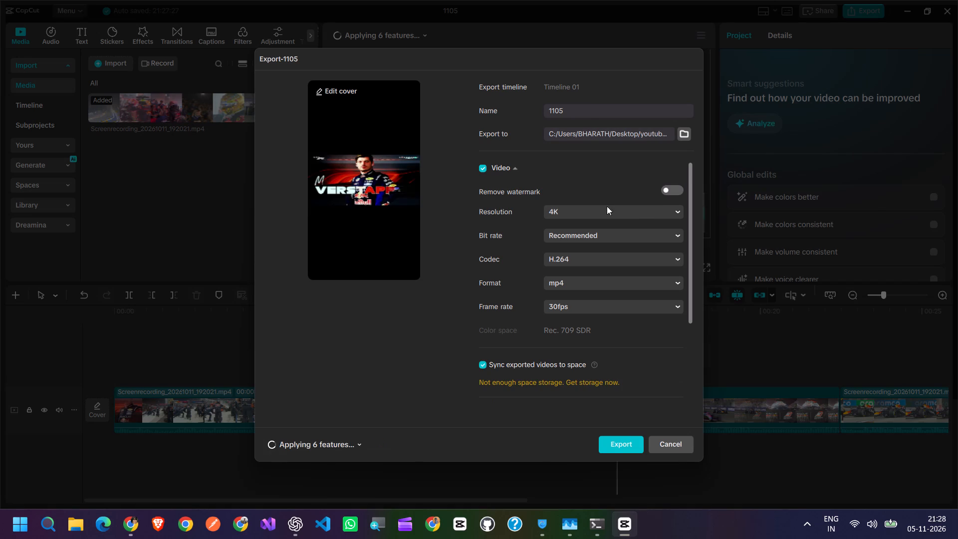
pyautogui.doubleClick(586, 113)
pyautogui.press('BackSpace')
pyautogui.write('Sin')
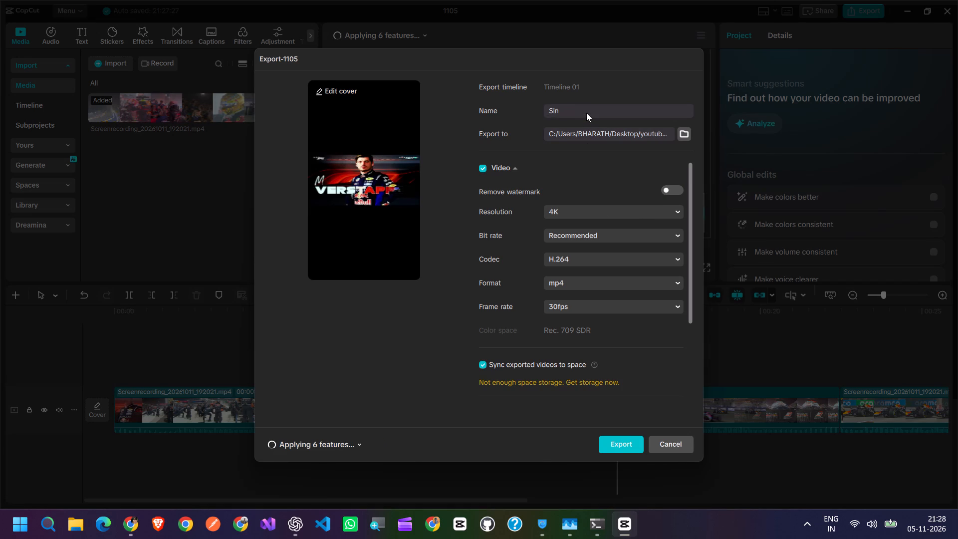
pyautogui.press('a')
pyautogui.write('pore')
pyautogui.press('space')
# Switch to Google Chrome and look up the spelling of Singapore in a new tab using singpore.
pyautogui.click(134, 515)
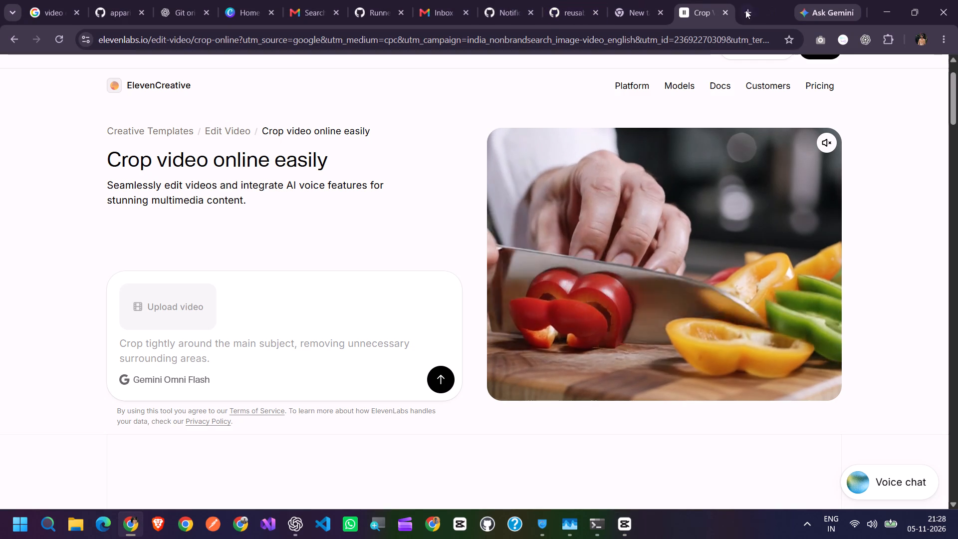
pyautogui.click(745, 9)
pyautogui.write('sing')
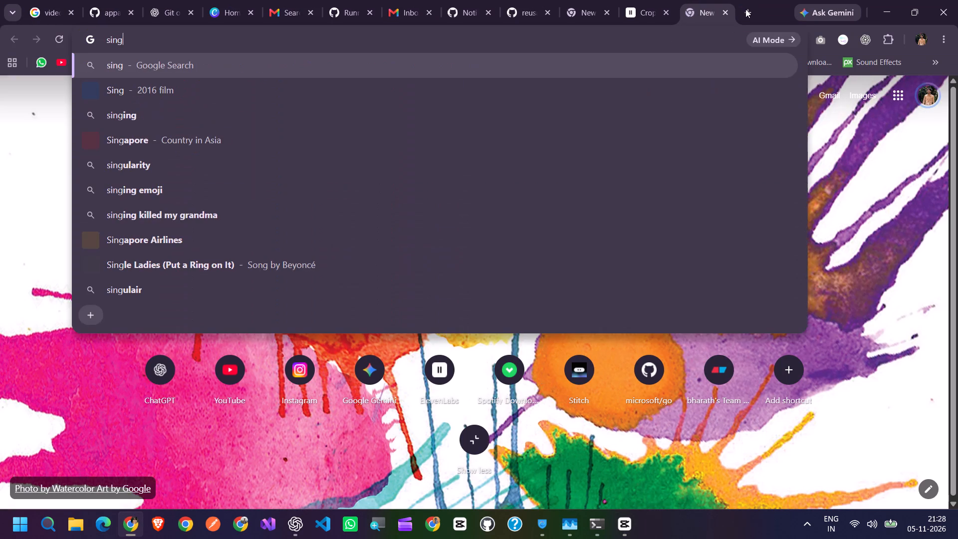
pyautogui.write('pore')
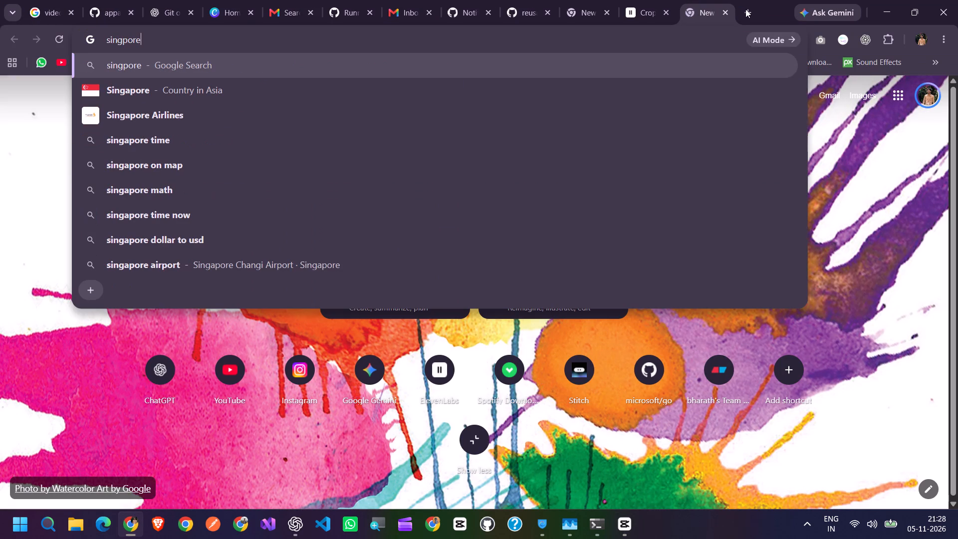
# Switch back to CapCut and correct the export name to Singapore-gpx.
pyautogui.hotkey('alt', 'Tab')
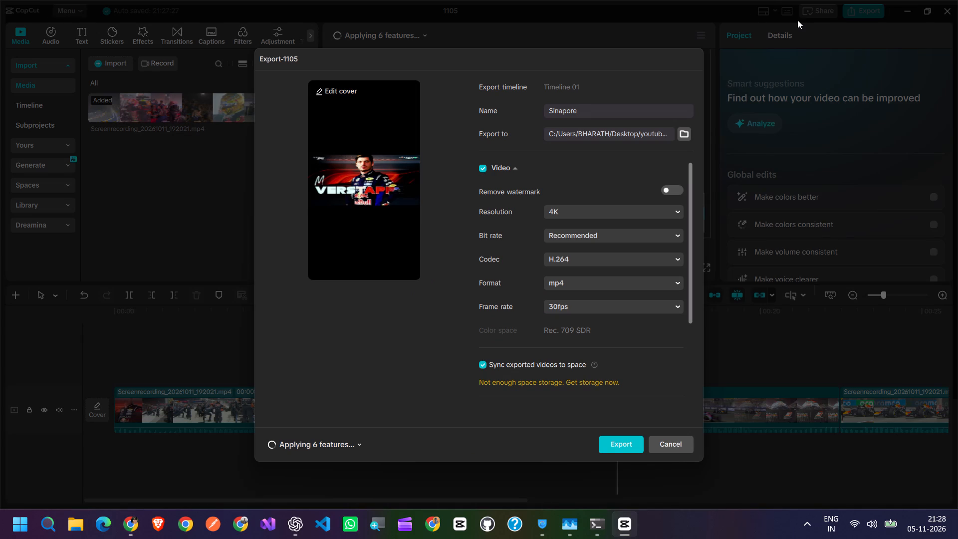
pyautogui.press('BackSpace')
pyautogui.press('BackSpace')
pyautogui.press('BackSpace')
pyautogui.press('BackSpace')
pyautogui.press('BackSpace')
pyautogui.press('BackSpace')
pyautogui.write('ga')
pyautogui.write('pore')
pyautogui.write('-gpx')
# Create a folder named Singapore-gpx inside Desktop > youtube > F1 and set it as the export destination.
pyautogui.click(679, 134)
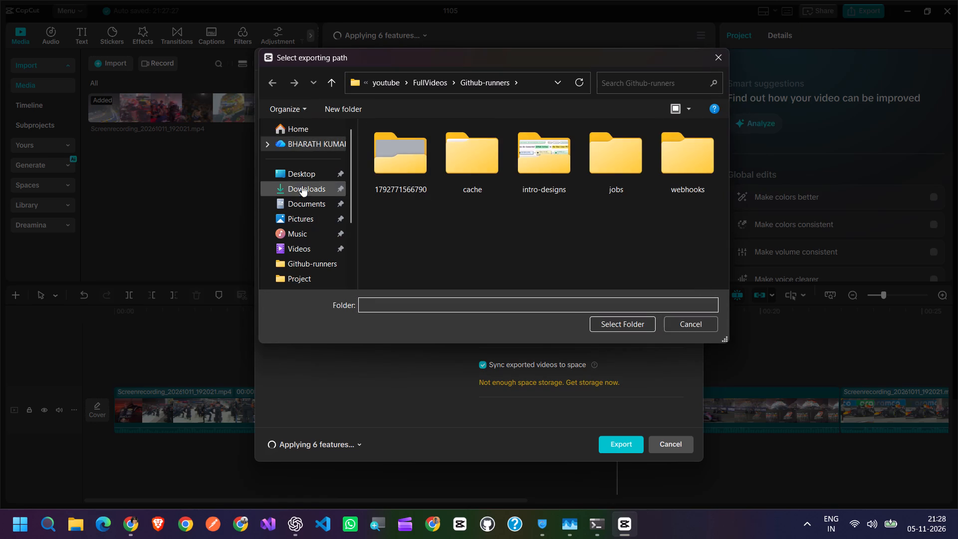
pyautogui.click(305, 173)
pyautogui.scroll(-6, 416, 204)
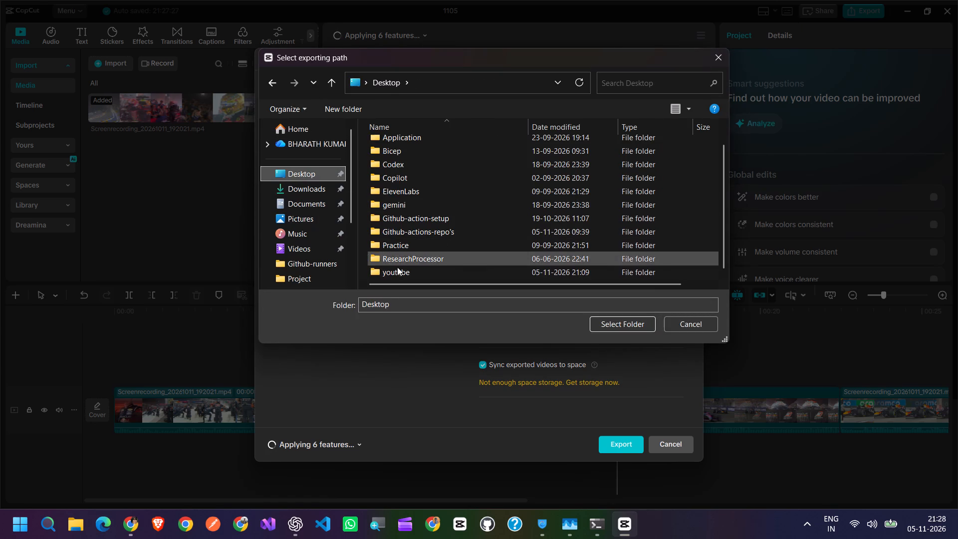
pyautogui.doubleClick(397, 271)
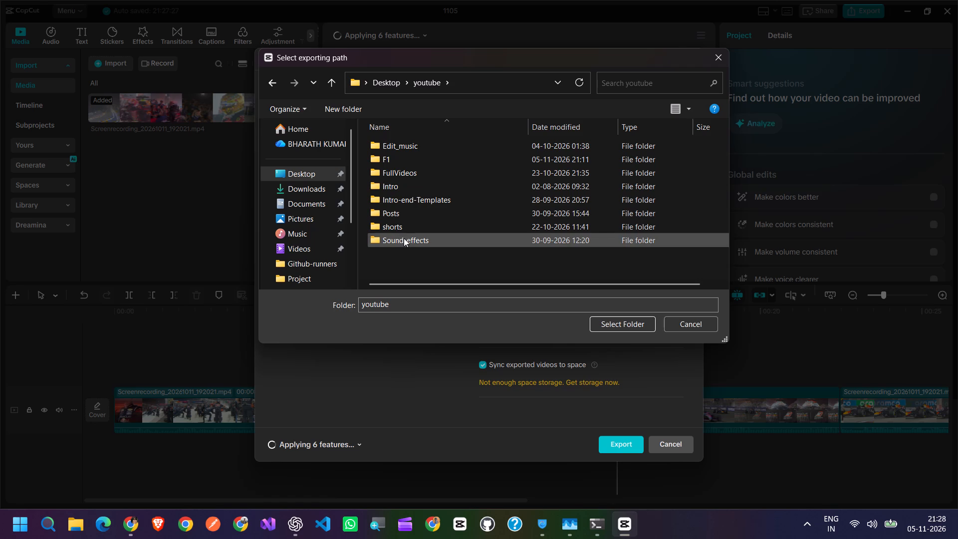
pyautogui.doubleClick(396, 156)
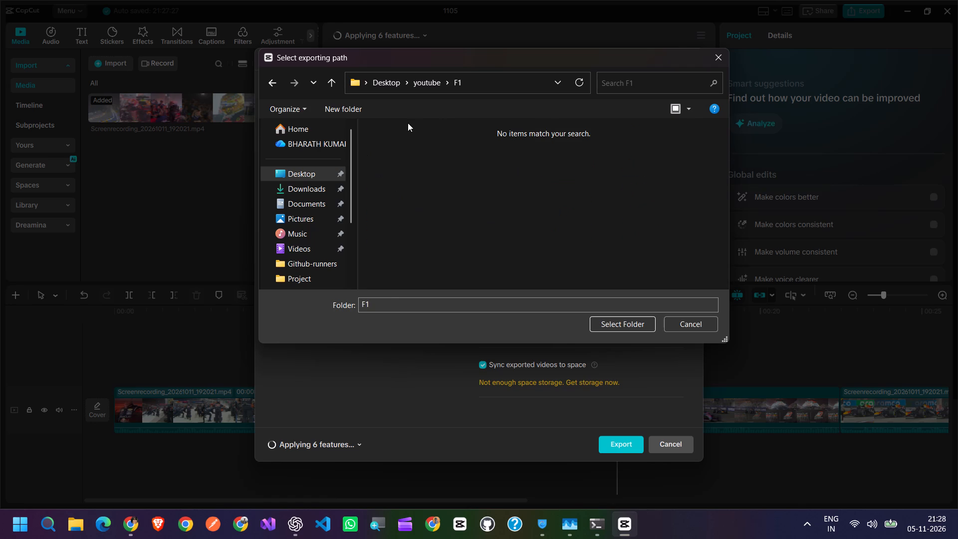
pyautogui.click(348, 110)
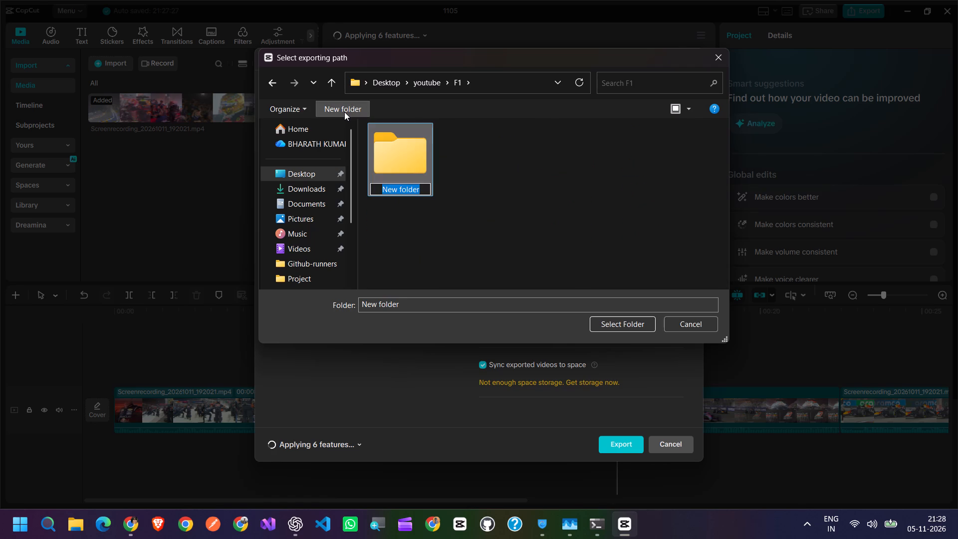
pyautogui.write('Sinf')
pyautogui.press('BackSpace')
pyautogui.write('ga')
pyautogui.write('pore')
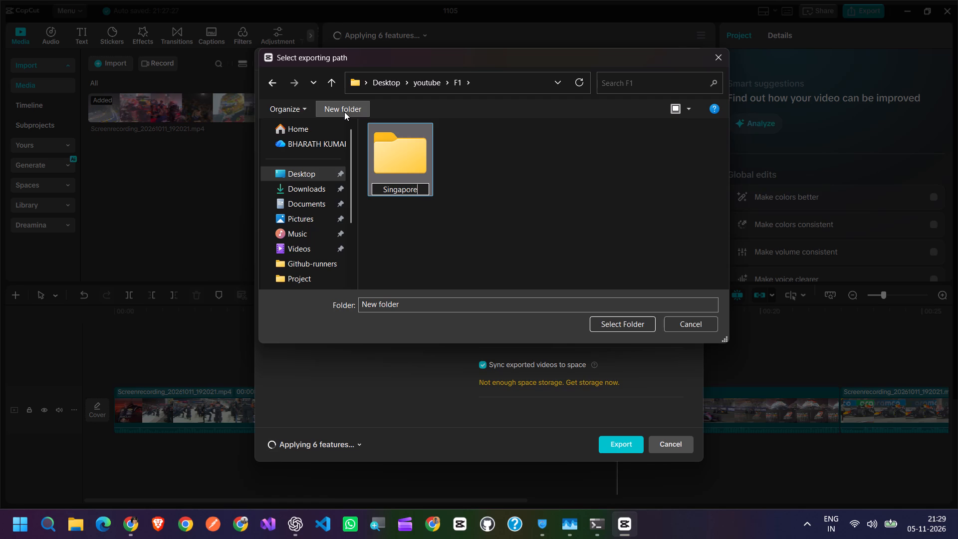
pyautogui.write('-gpx')
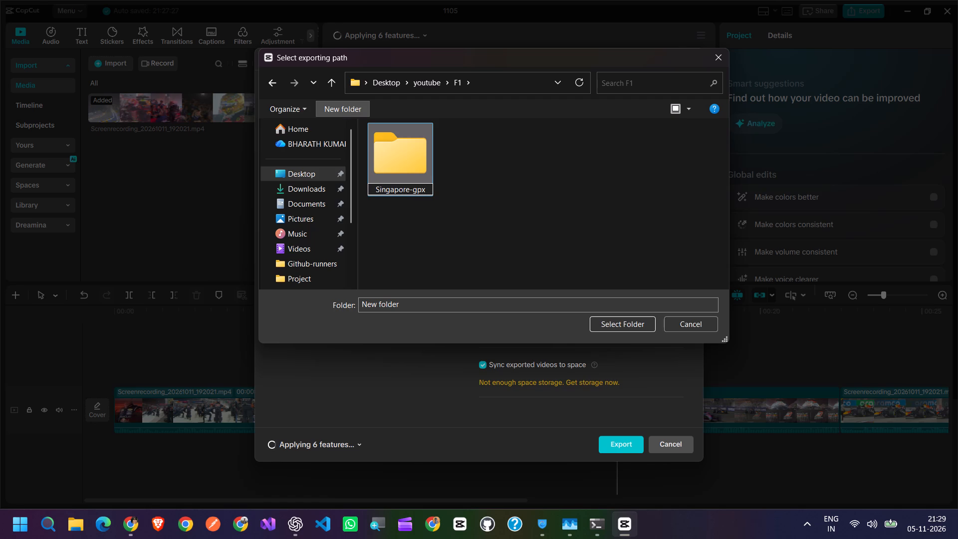
pyautogui.press('Return')
pyautogui.doubleClick(407, 154)
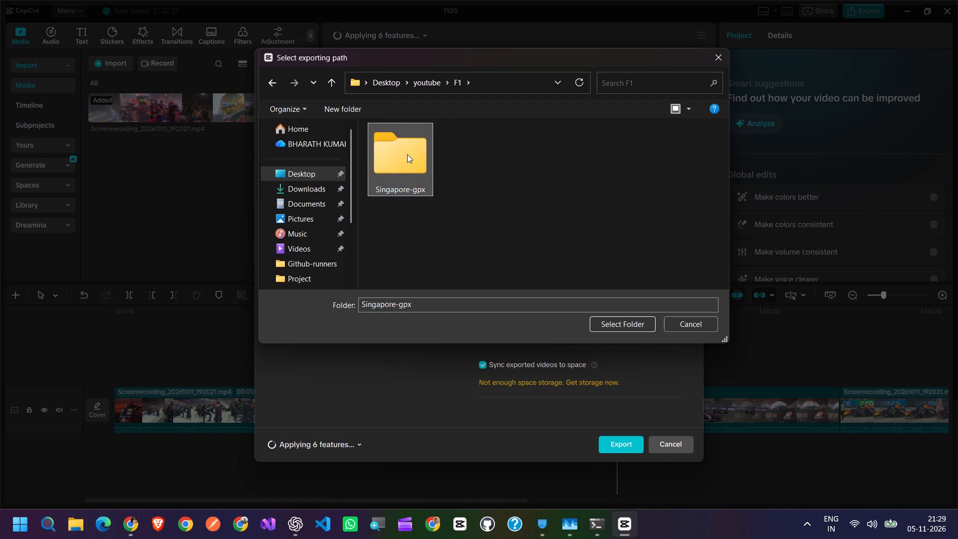
pyautogui.click(625, 324)
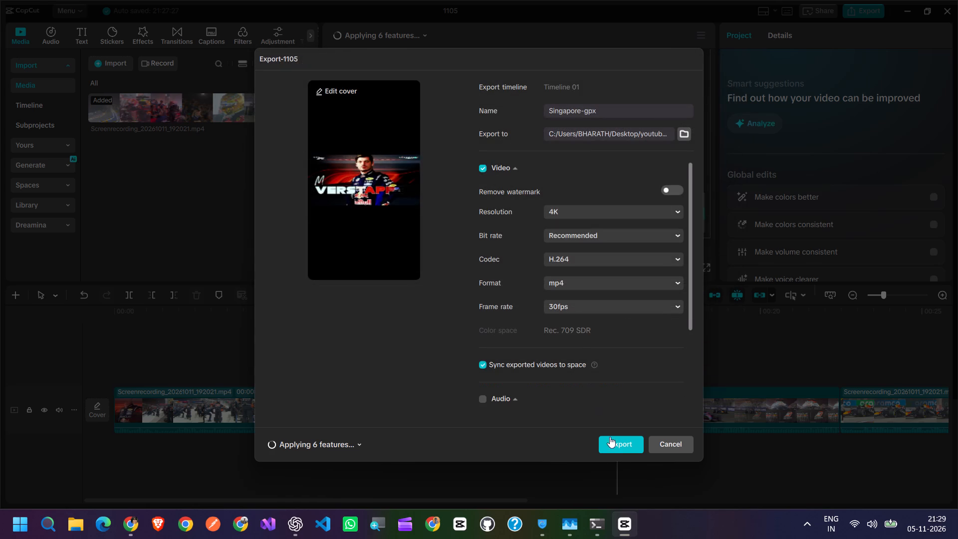
# Look over the export options and start the export at 4K, H.264, mp4 and 30fps, to run once the features are applied.
pyautogui.scroll(-5, 553, 344)
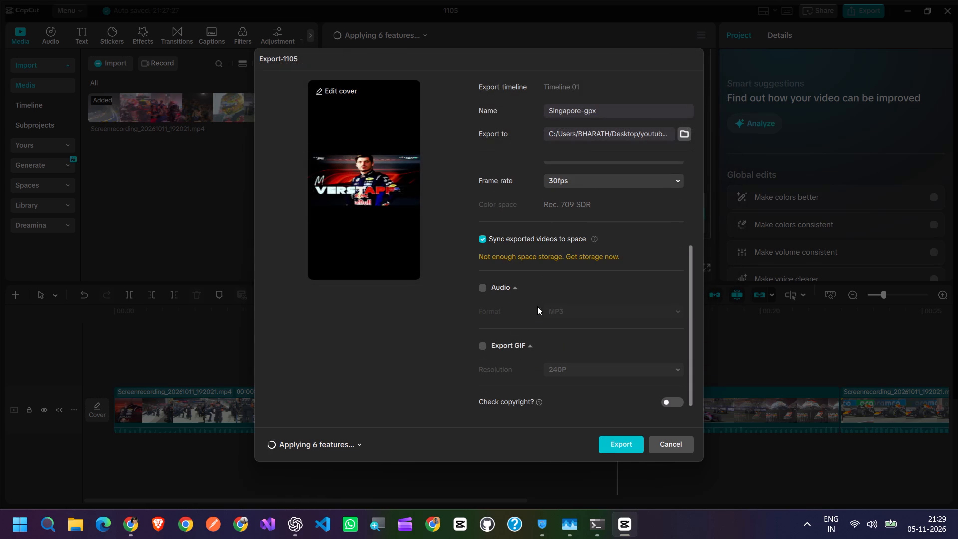
pyautogui.scroll(2, 567, 278)
pyautogui.scroll(1, 620, 284)
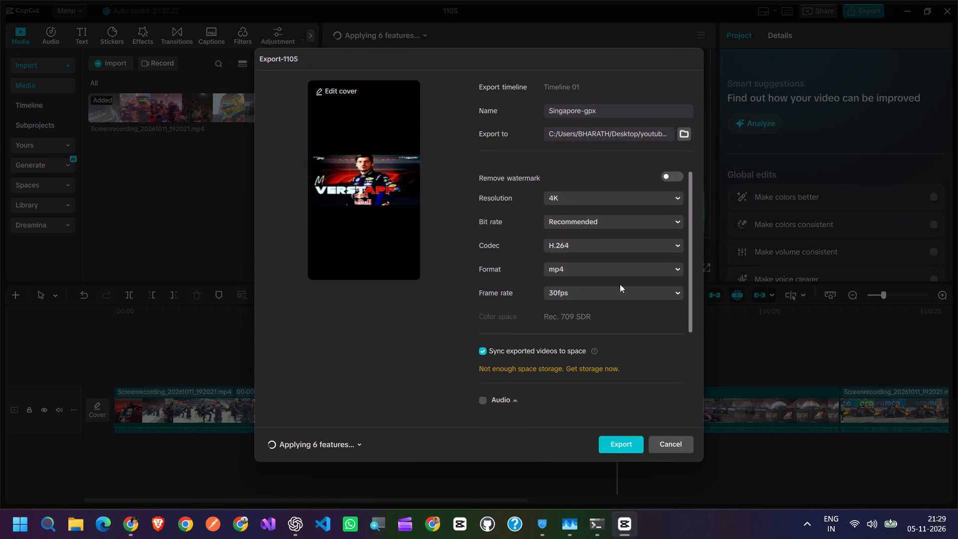
pyautogui.scroll(2, 620, 284)
pyautogui.click(614, 443)
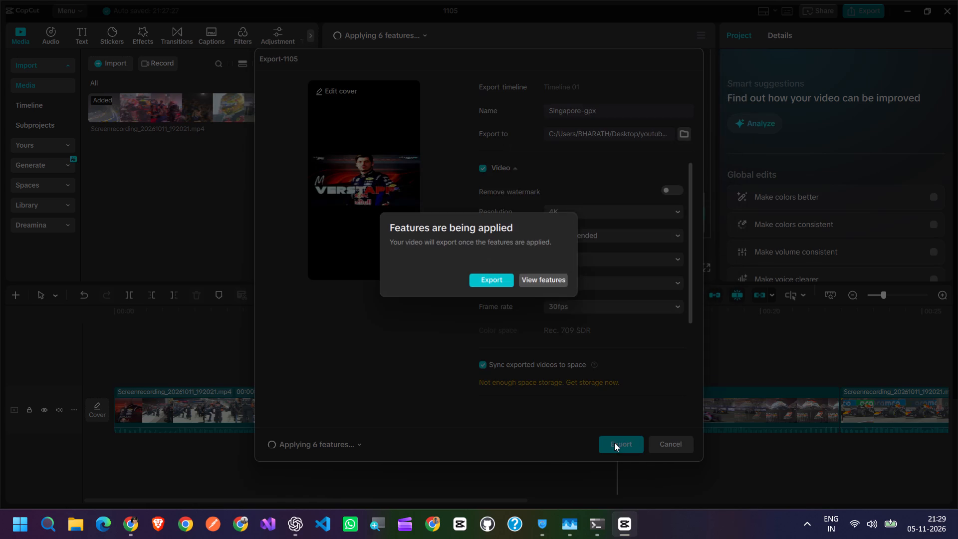
pyautogui.click(497, 283)
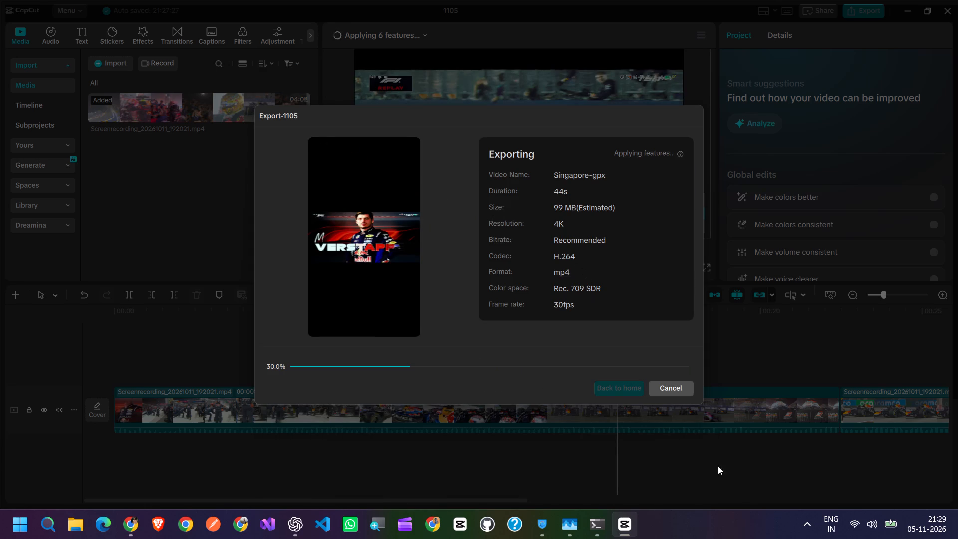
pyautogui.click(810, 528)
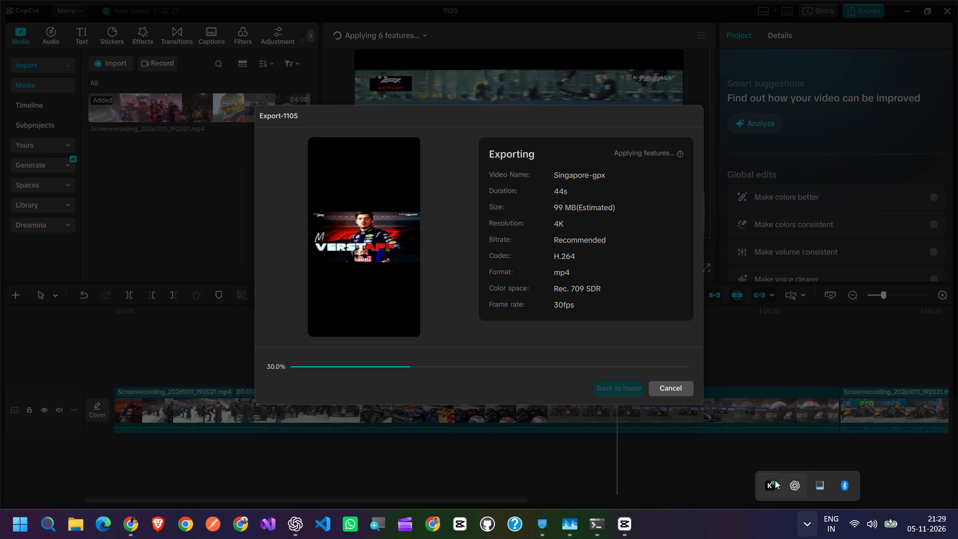